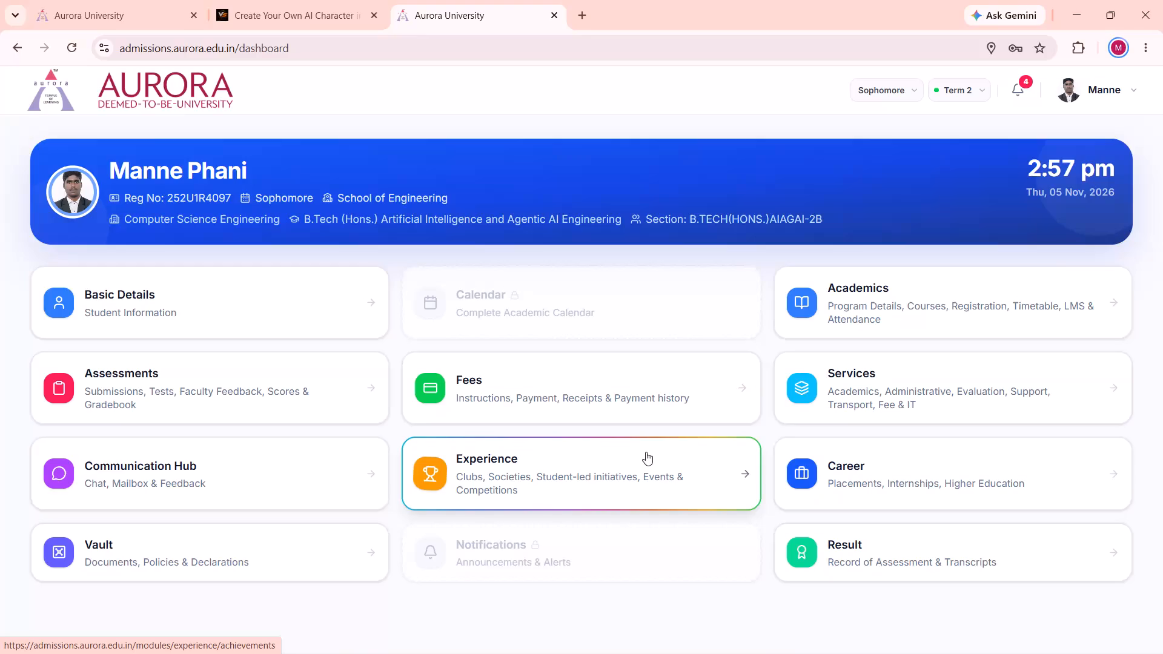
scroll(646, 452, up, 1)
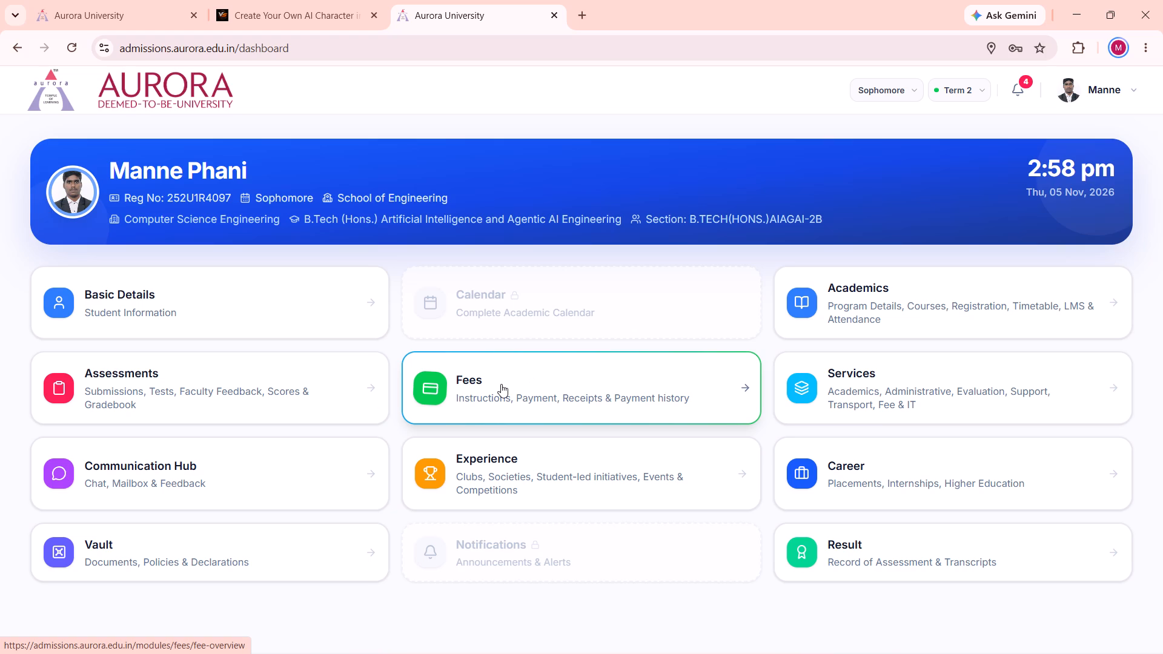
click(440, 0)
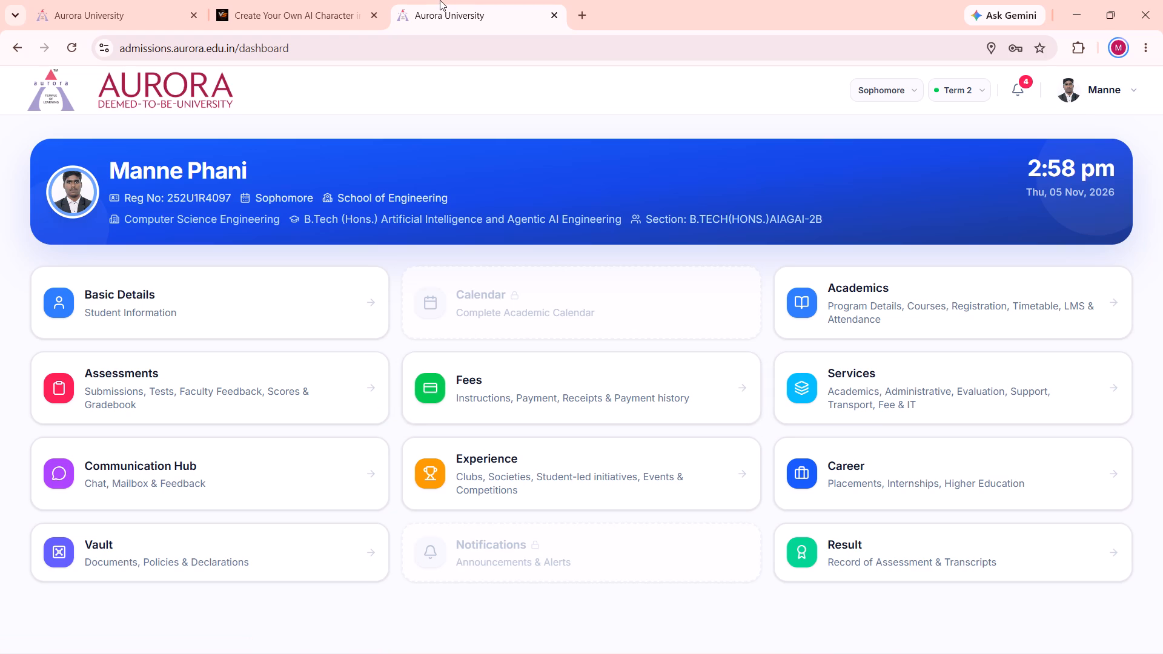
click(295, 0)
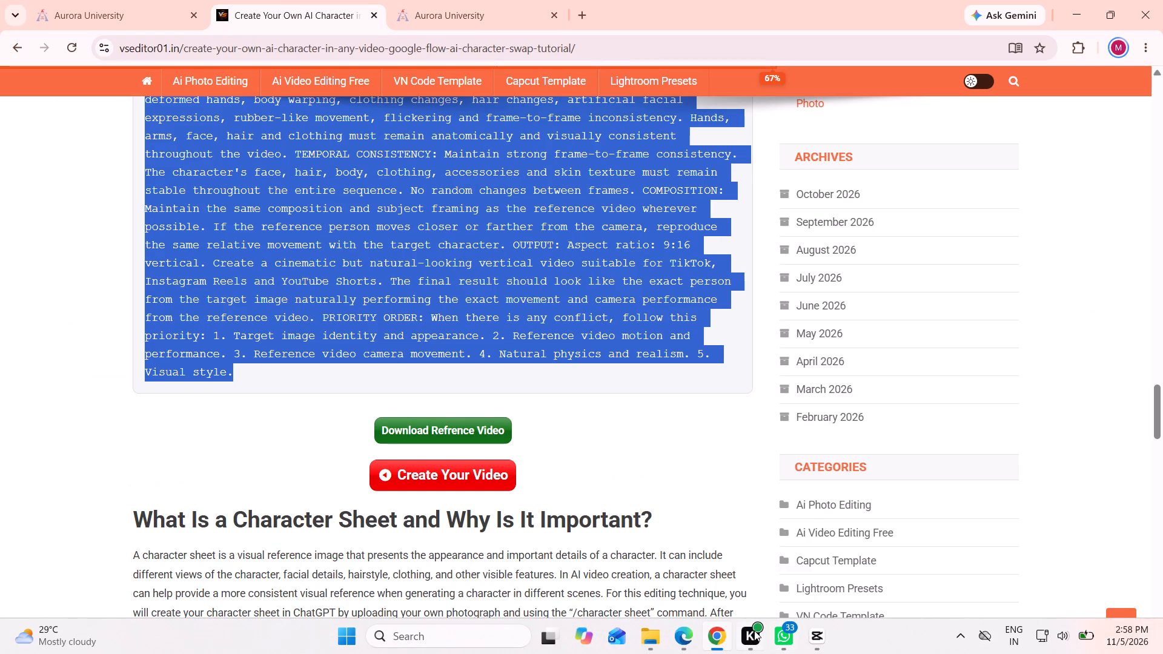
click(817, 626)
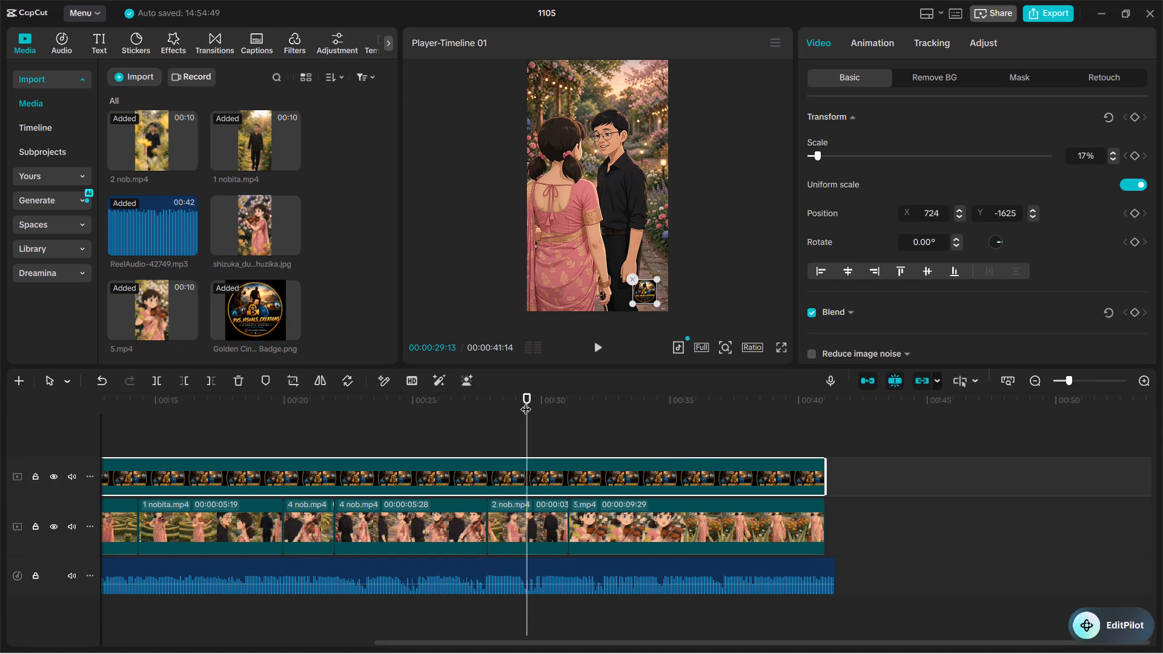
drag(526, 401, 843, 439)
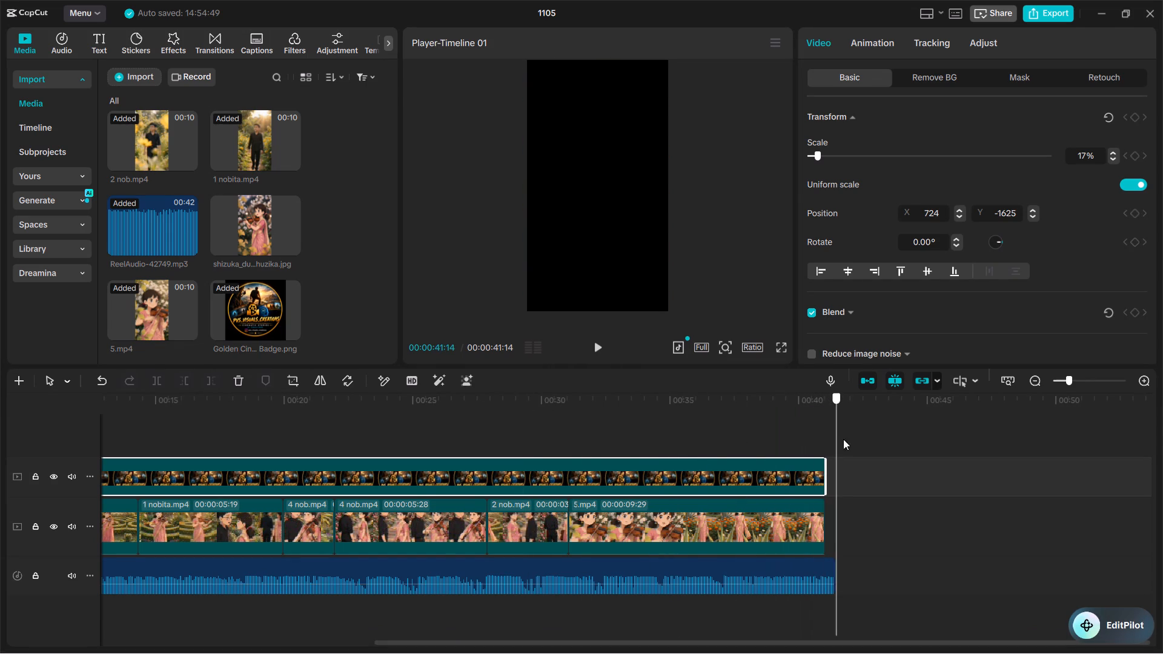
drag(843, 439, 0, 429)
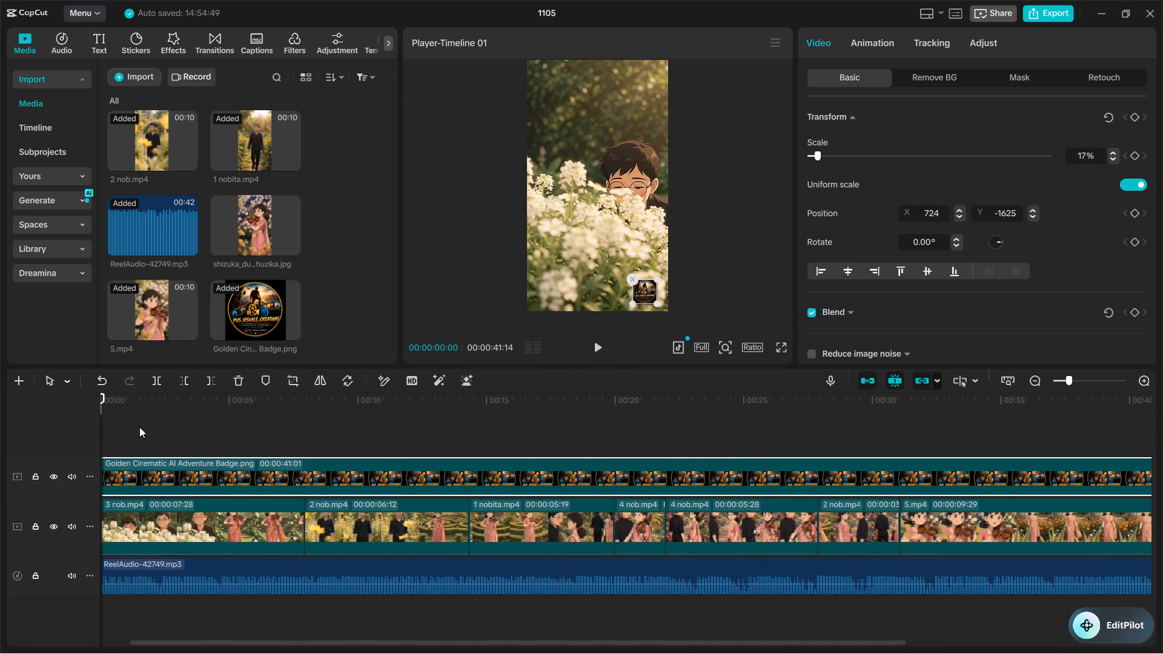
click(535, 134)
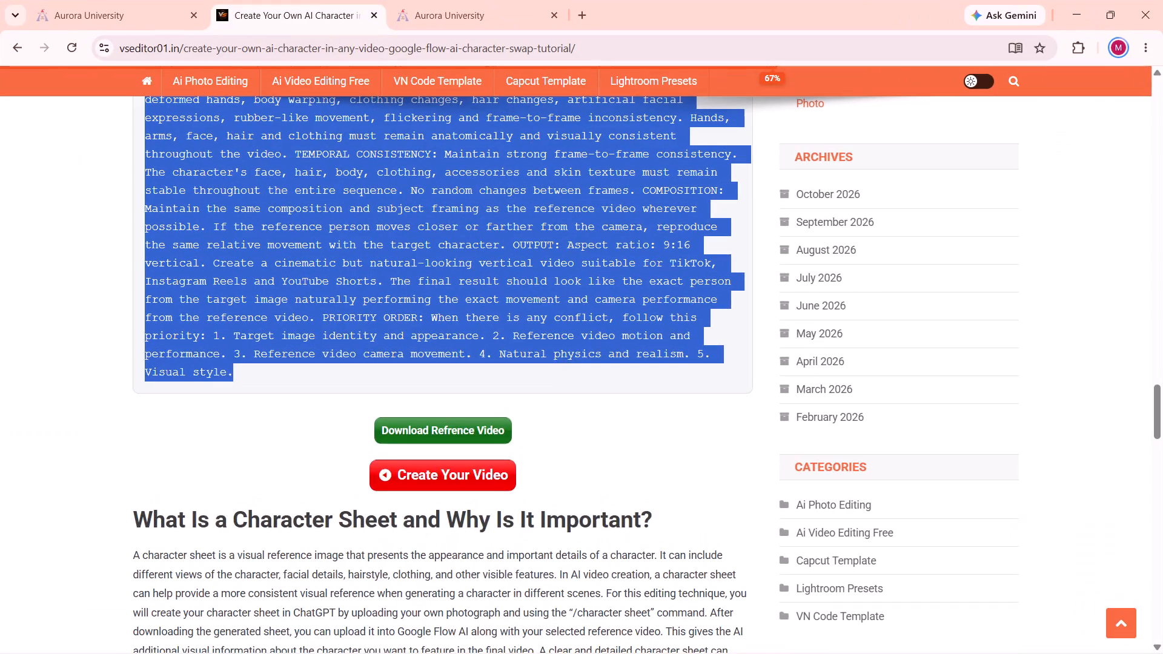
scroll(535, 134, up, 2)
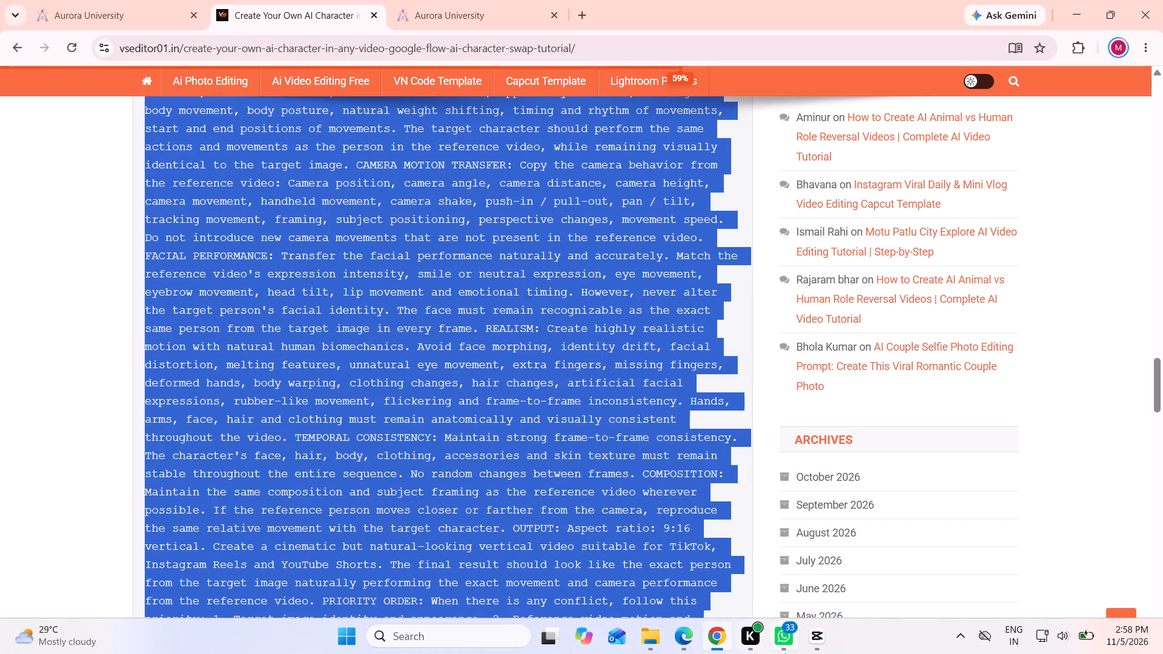
Switch to CapCut and adjust the badge overlay to 16% scale at position X 753, Y -1608.
click(790, 532)
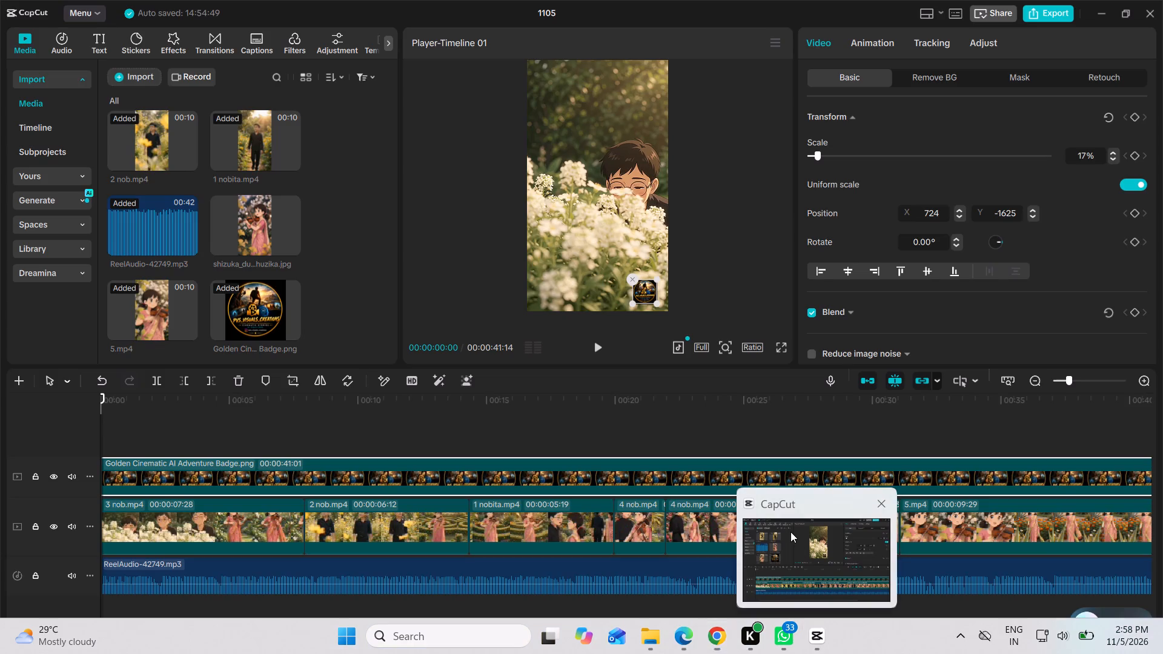
scroll(537, 482, left, 2)
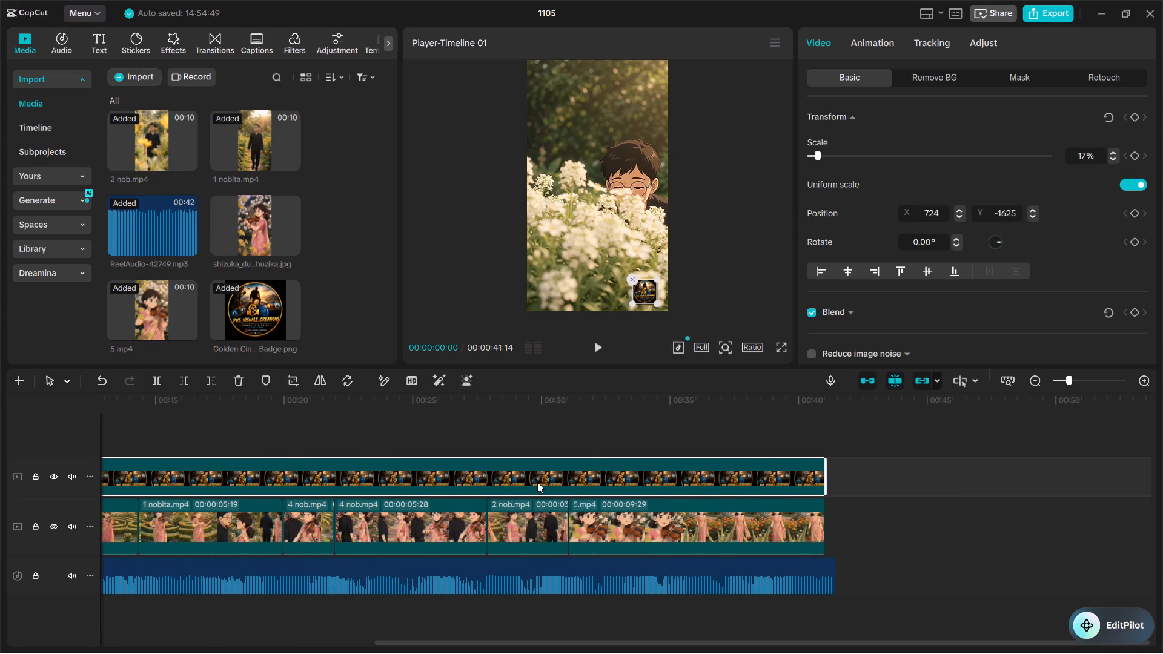
scroll(565, 527, right, 4)
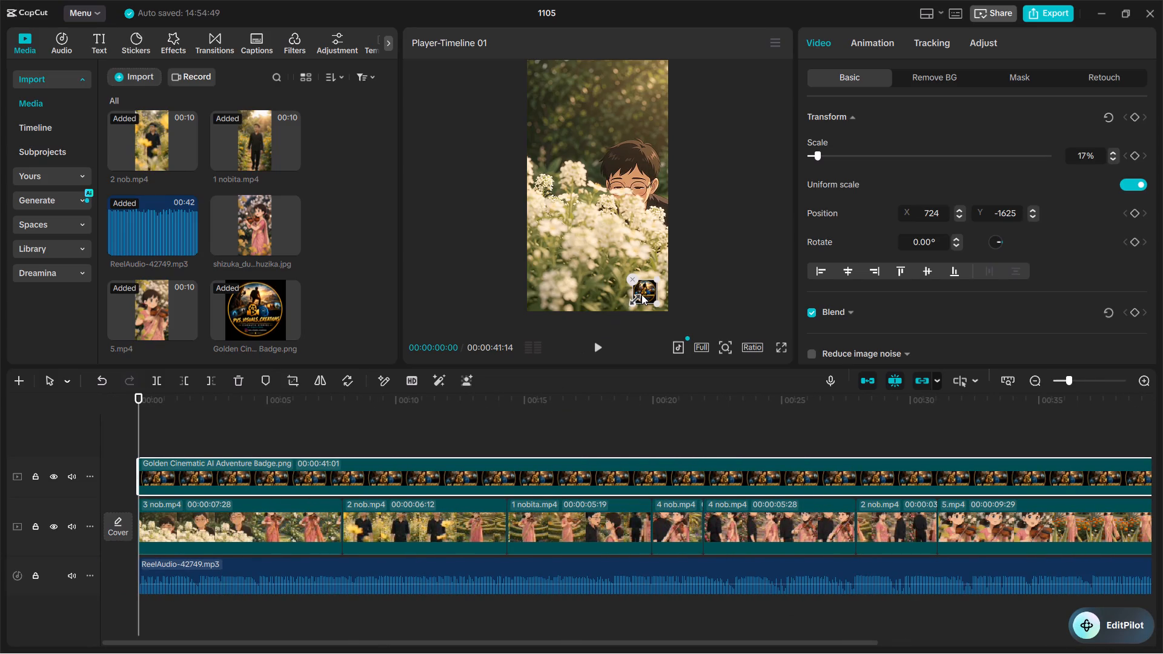
click(658, 300)
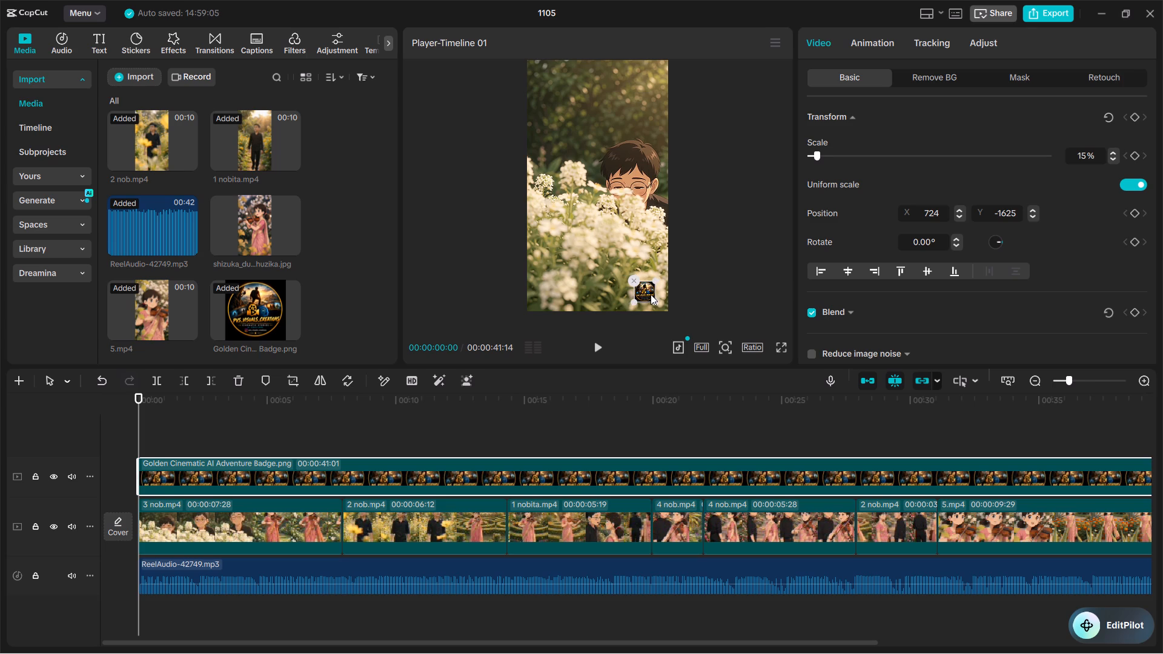
click(642, 294)
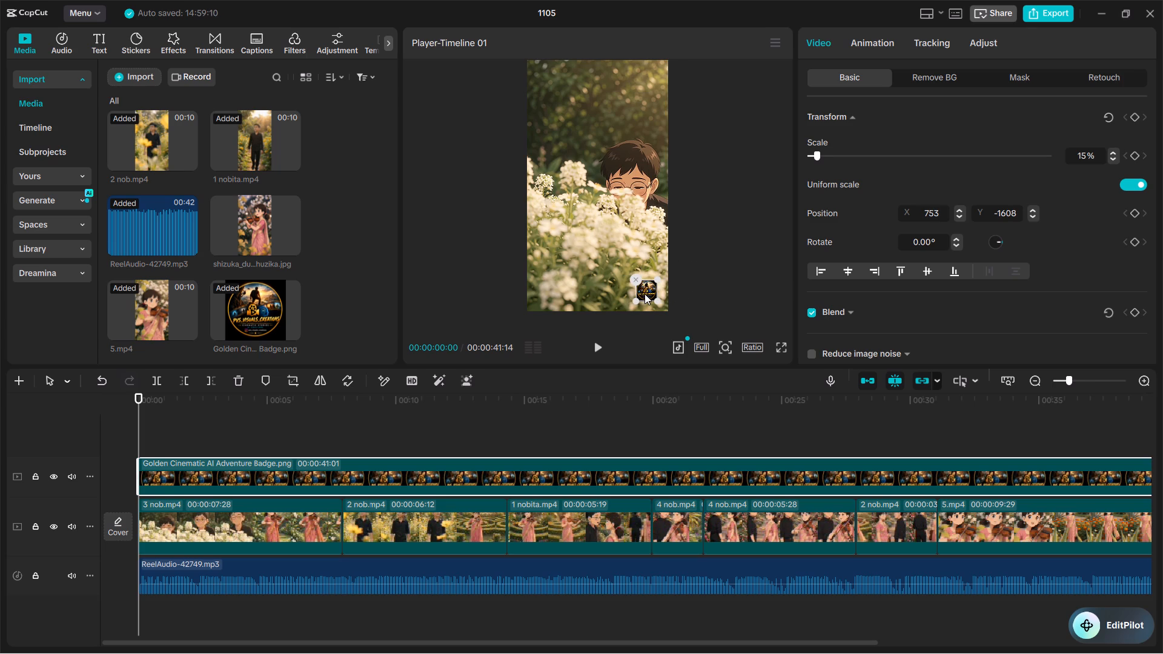
click(655, 279)
click(640, 288)
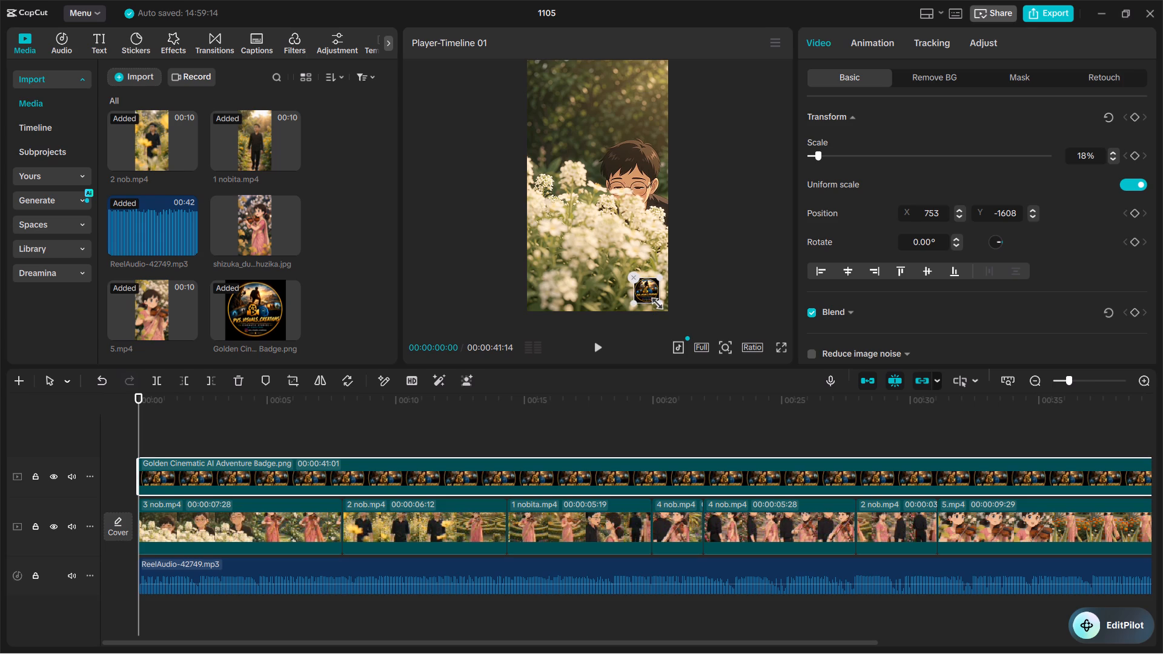
click(655, 301)
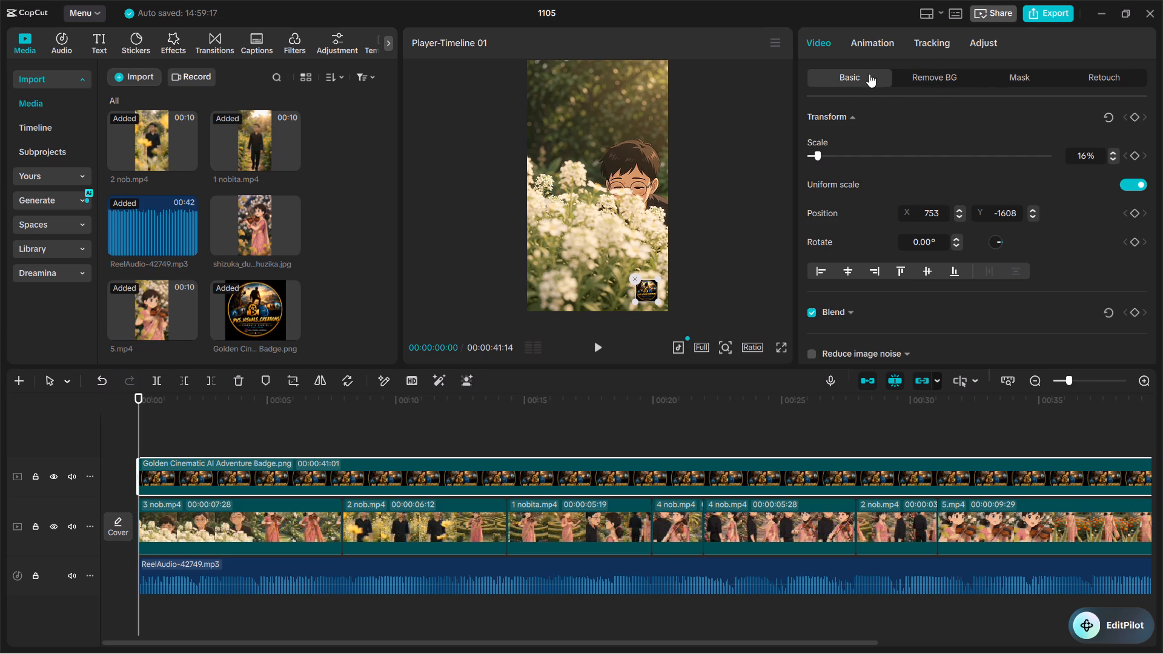
Apply a Circle mask to the Golden Cinematic AI Adventure Badge overlay.
click(1008, 74)
click(856, 140)
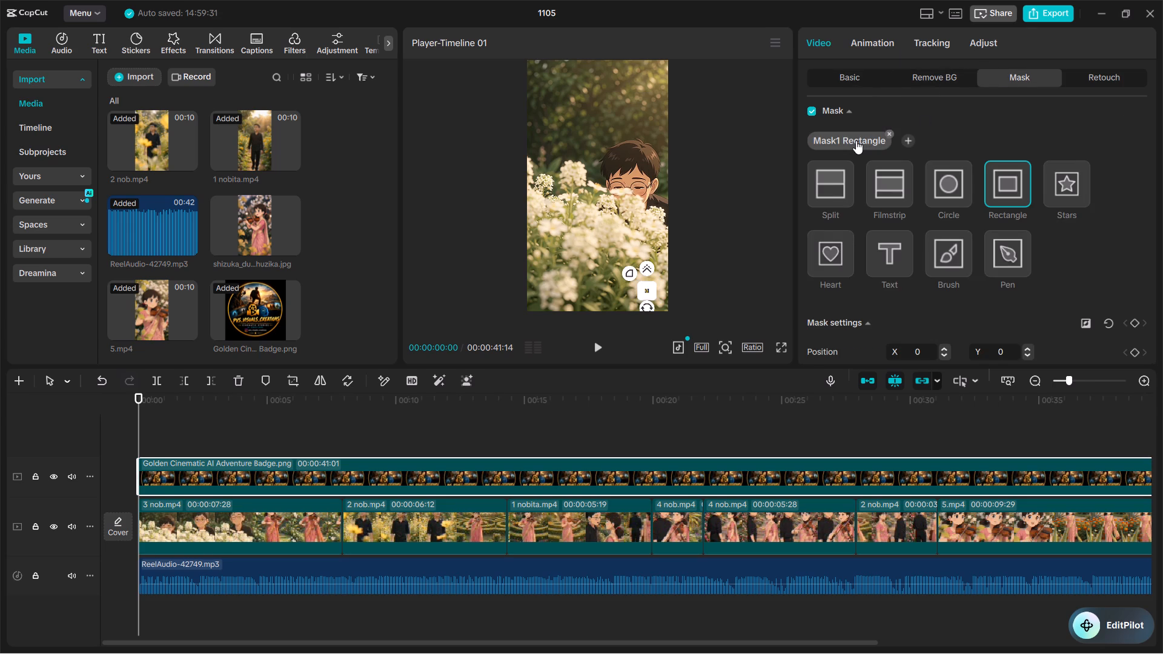
click(957, 205)
double_click(946, 185)
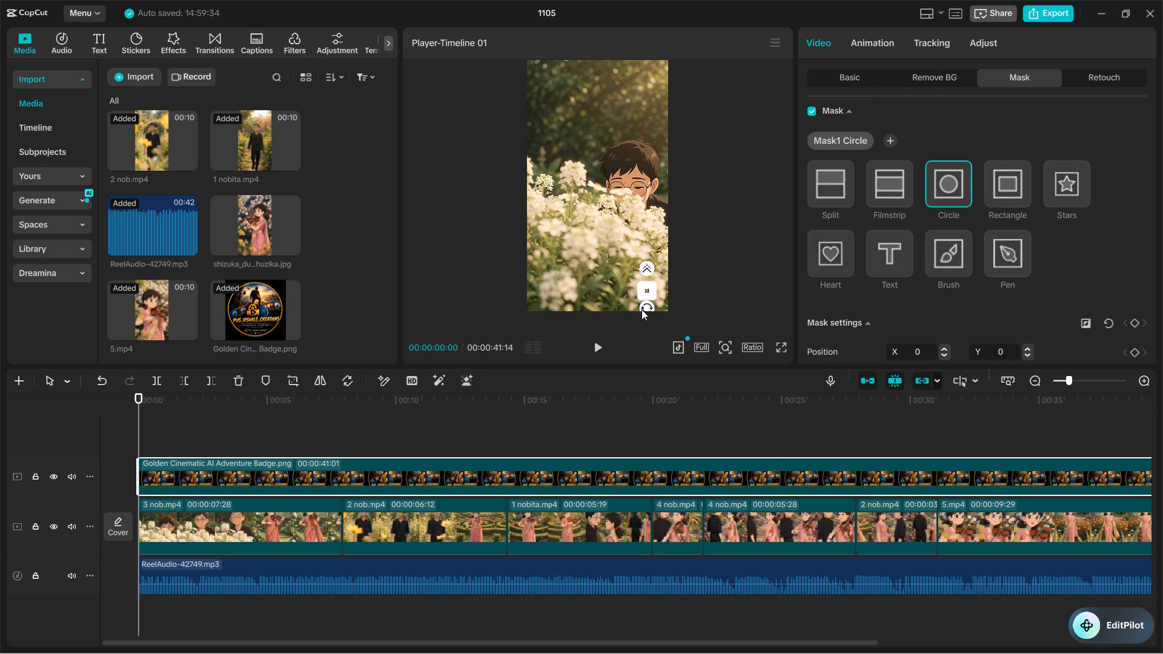
click(634, 371)
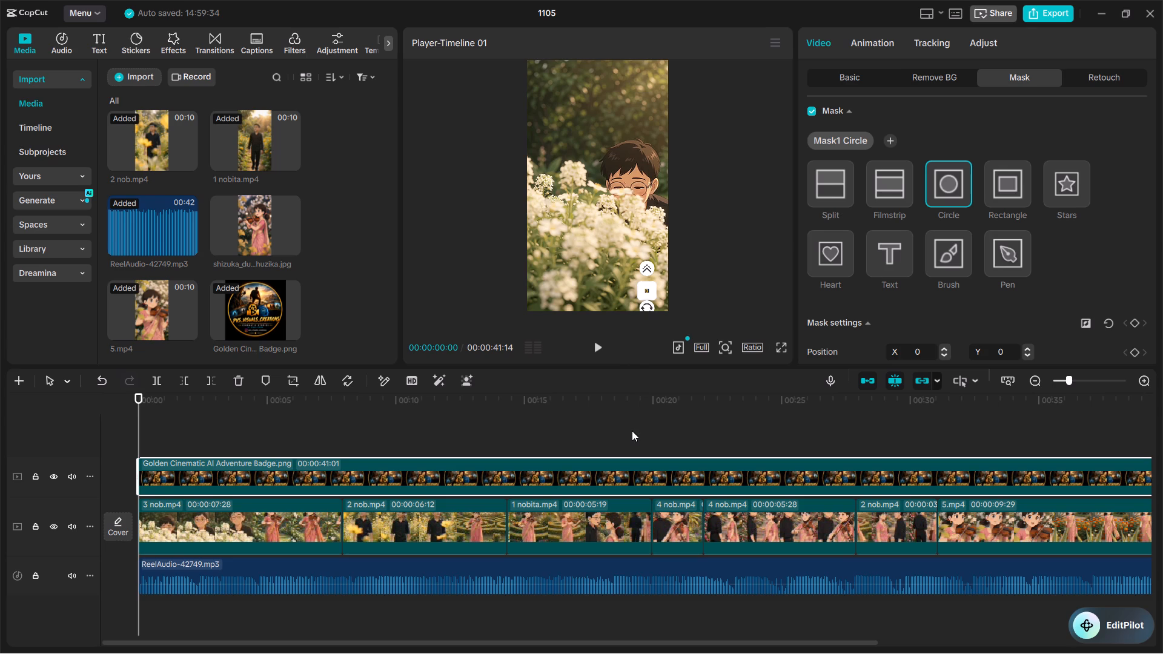
click(632, 431)
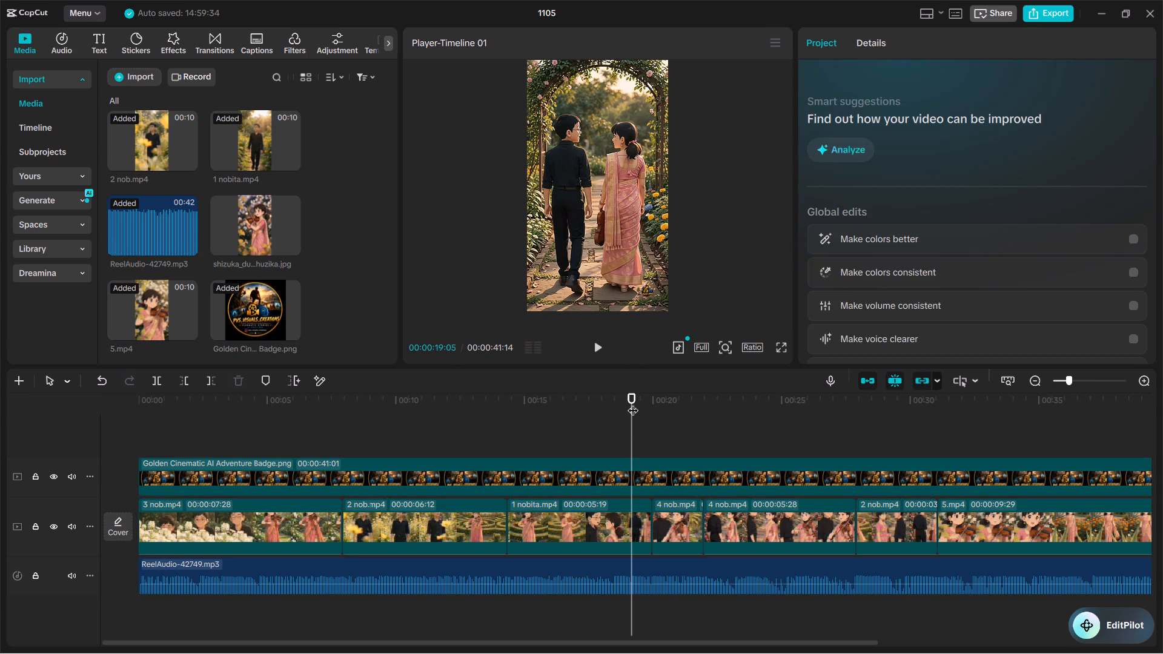
Slightly shrink the badge's circle mask and soften its edge by increasing the feather.
drag(633, 403, 0, 343)
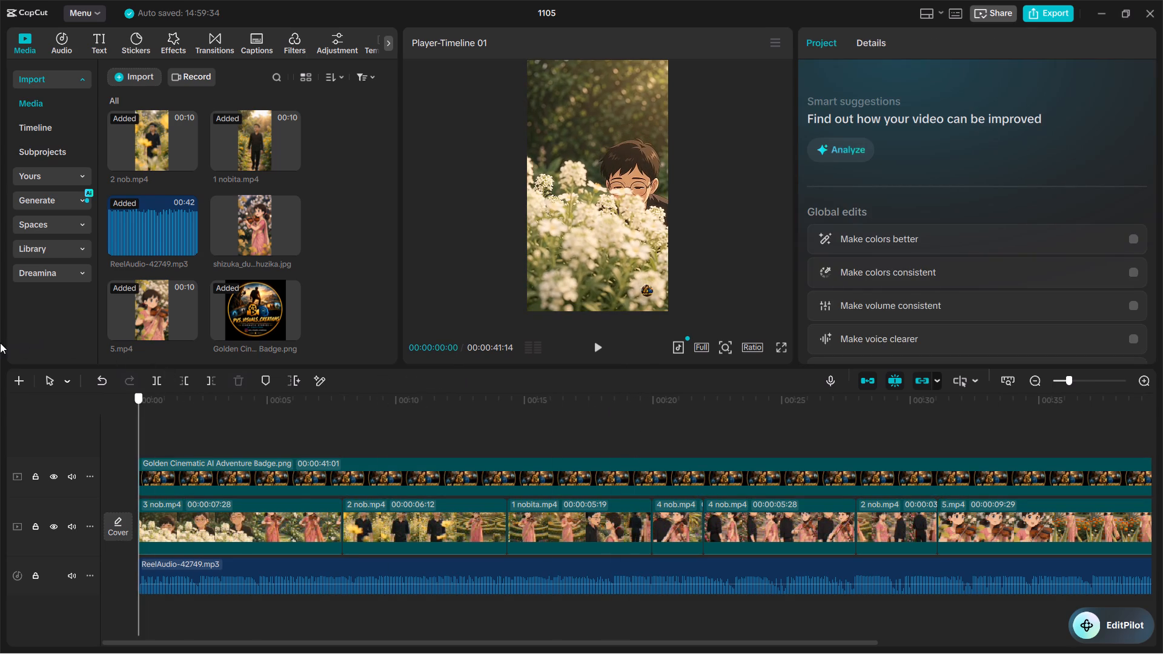
drag(0, 343, 194, 362)
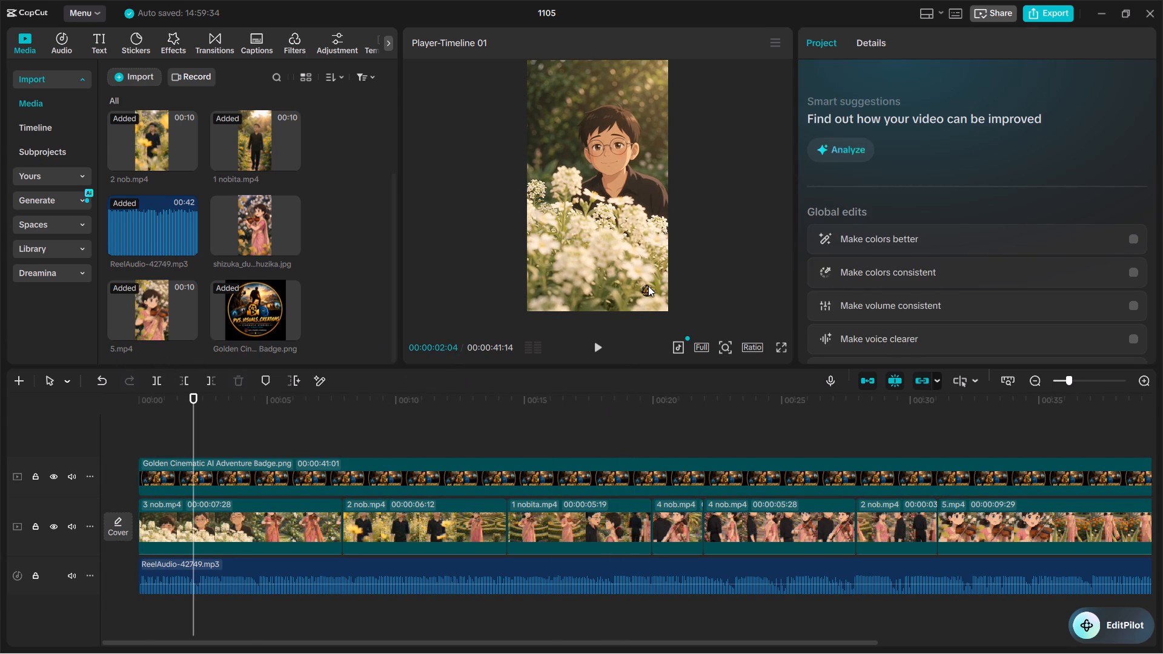
click(648, 286)
click(640, 282)
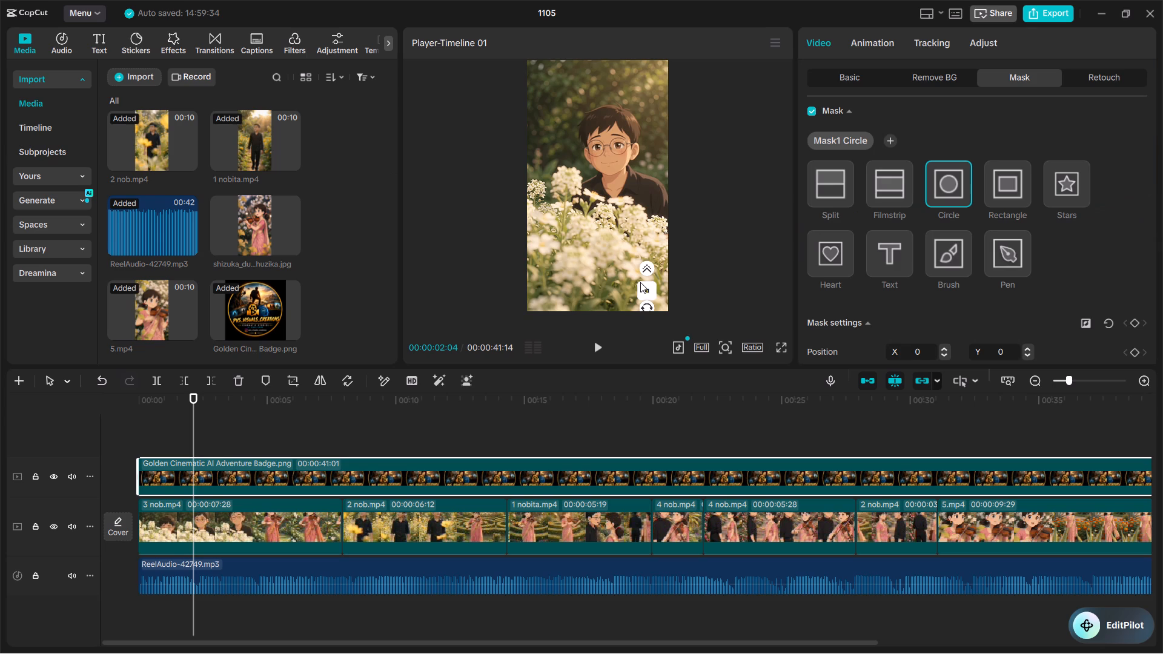
drag(640, 282, 620, 282)
drag(620, 282, 642, 290)
drag(648, 266, 648, 251)
Preview the masked badge from near the start, move its circle mask to X -66, Y 132, and increase the feather further.
click(614, 408)
drag(614, 408, 162, 303)
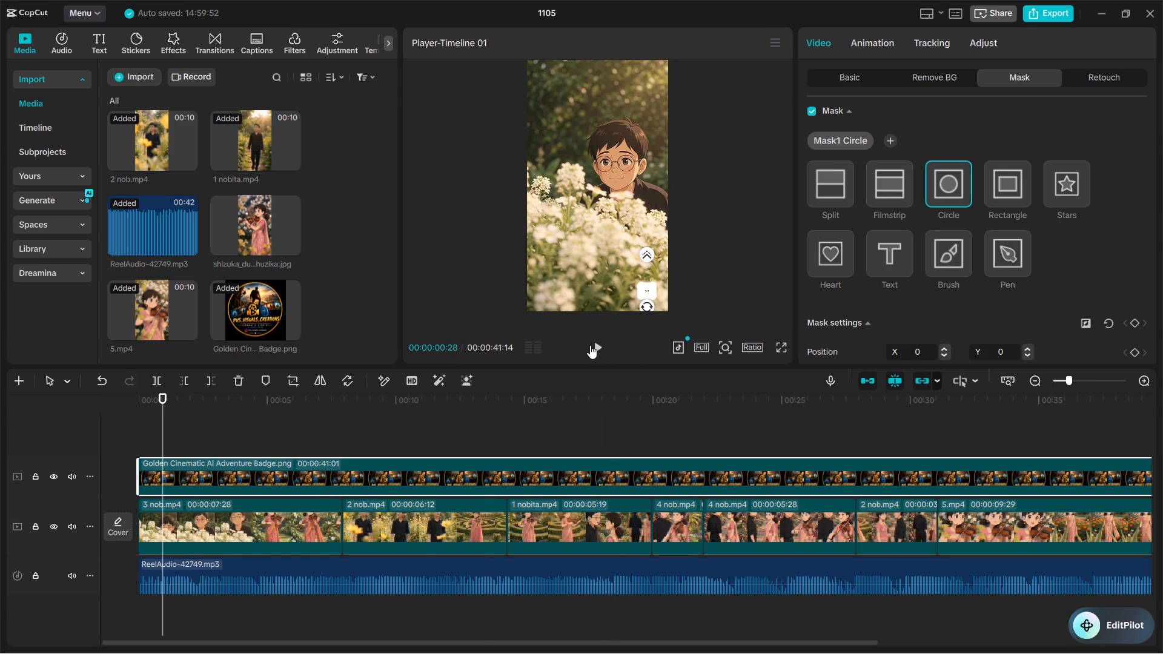
click(590, 345)
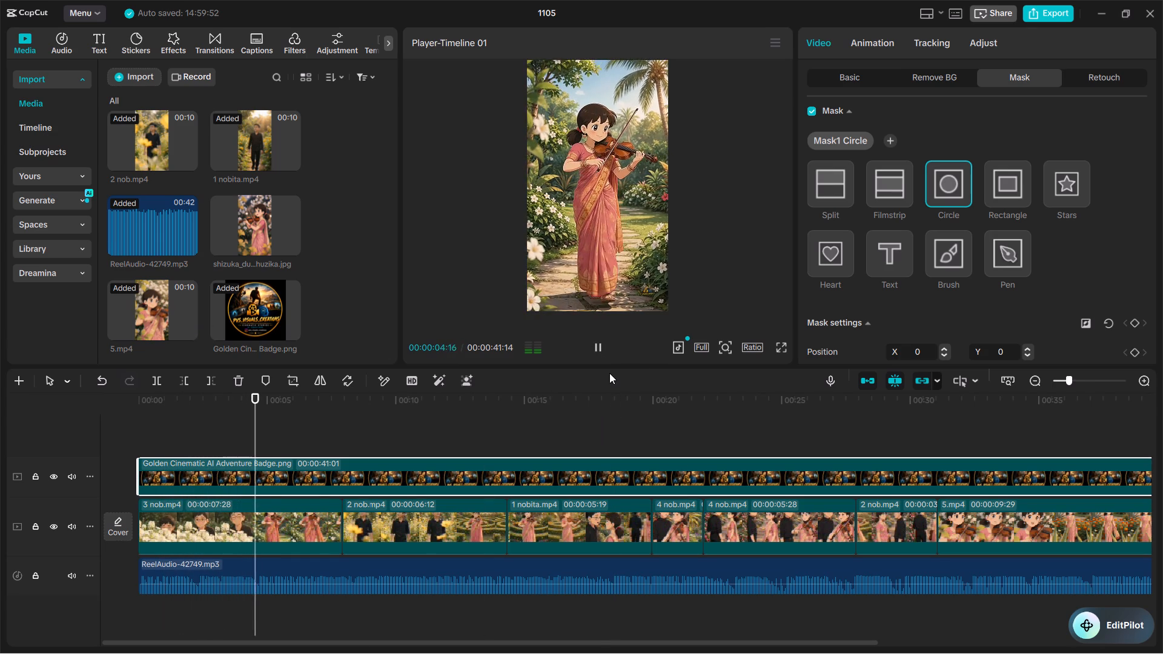
click(649, 291)
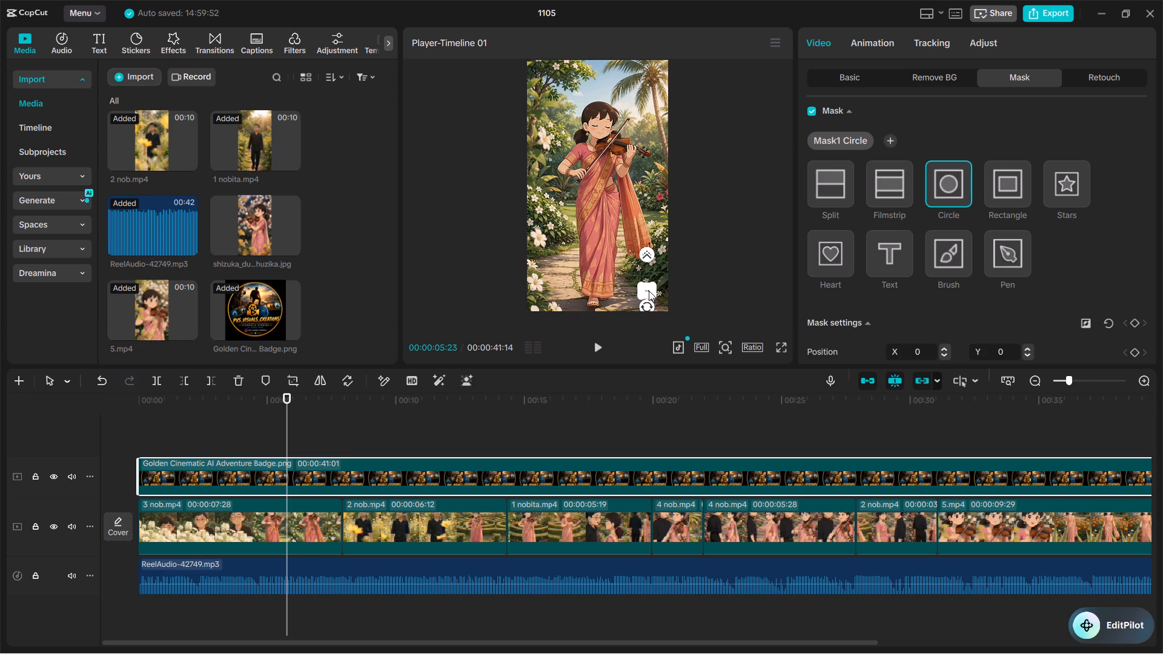
click(648, 291)
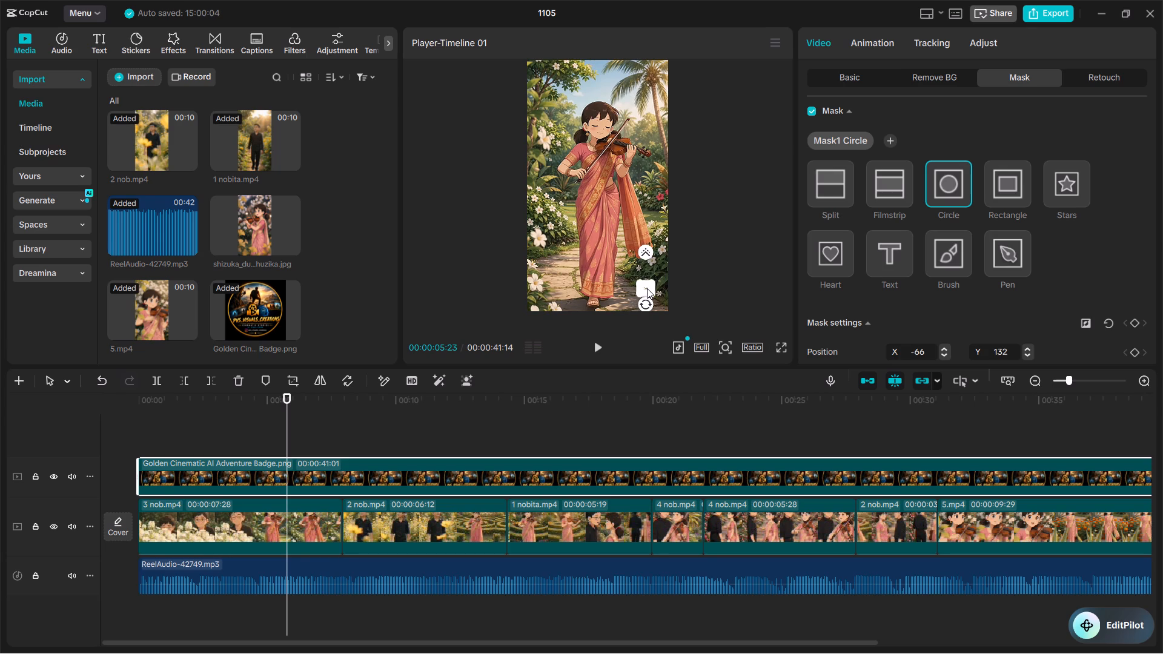
drag(648, 255, 648, 250)
drag(648, 250, 647, 242)
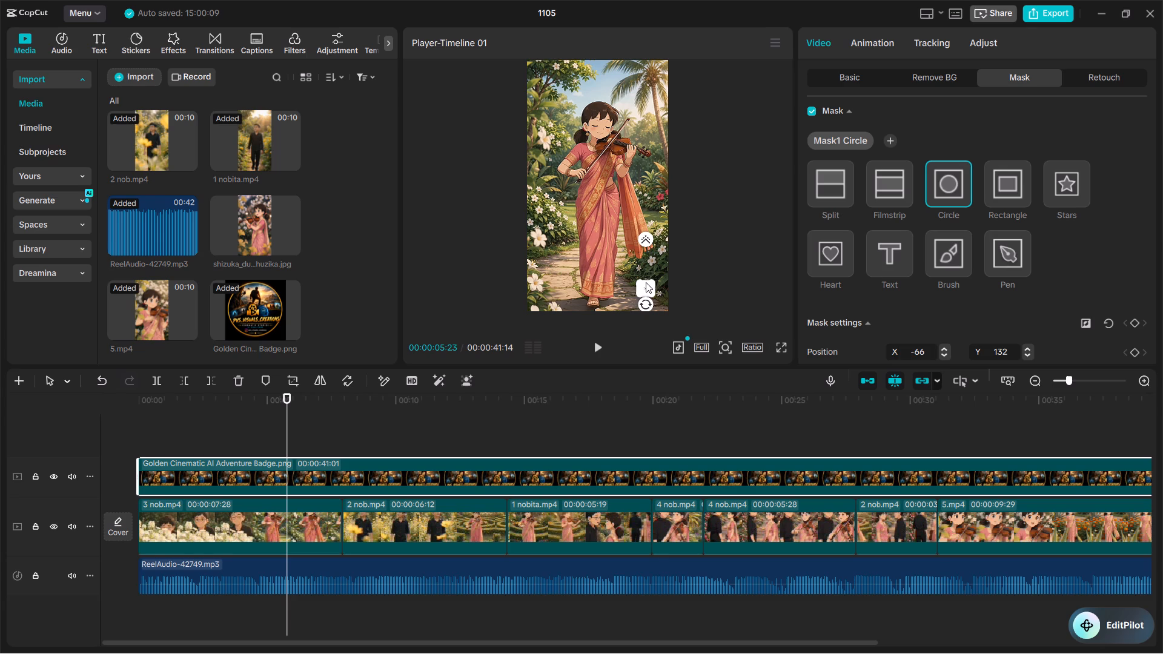
Check how the badge's feathered circle mask looks over other clips along the timeline.
click(641, 404)
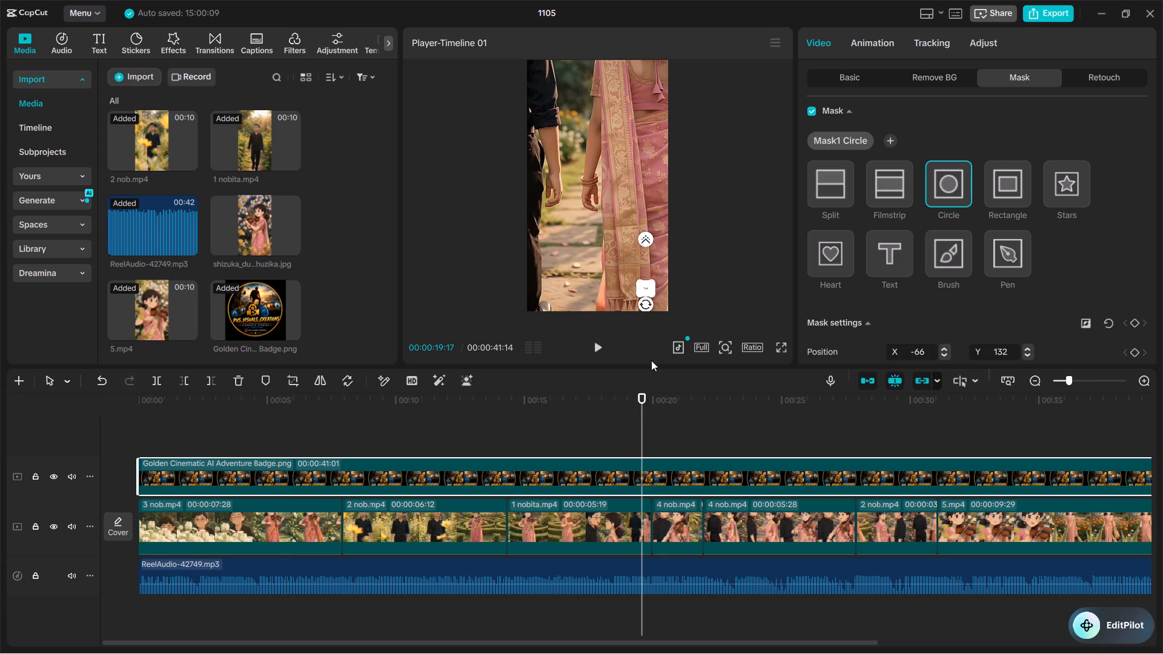
drag(651, 360, 652, 403)
drag(638, 398, 333, 334)
click(552, 362)
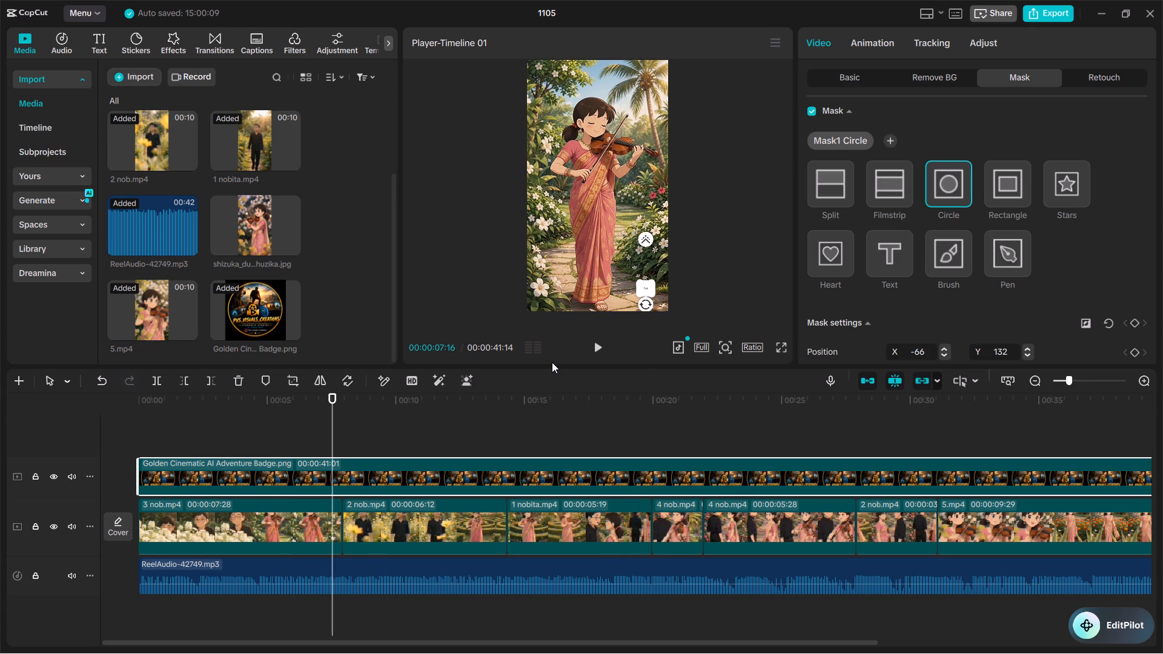
Scrub and play through the reel to check how the masked badge looks over the different clips.
click(575, 420)
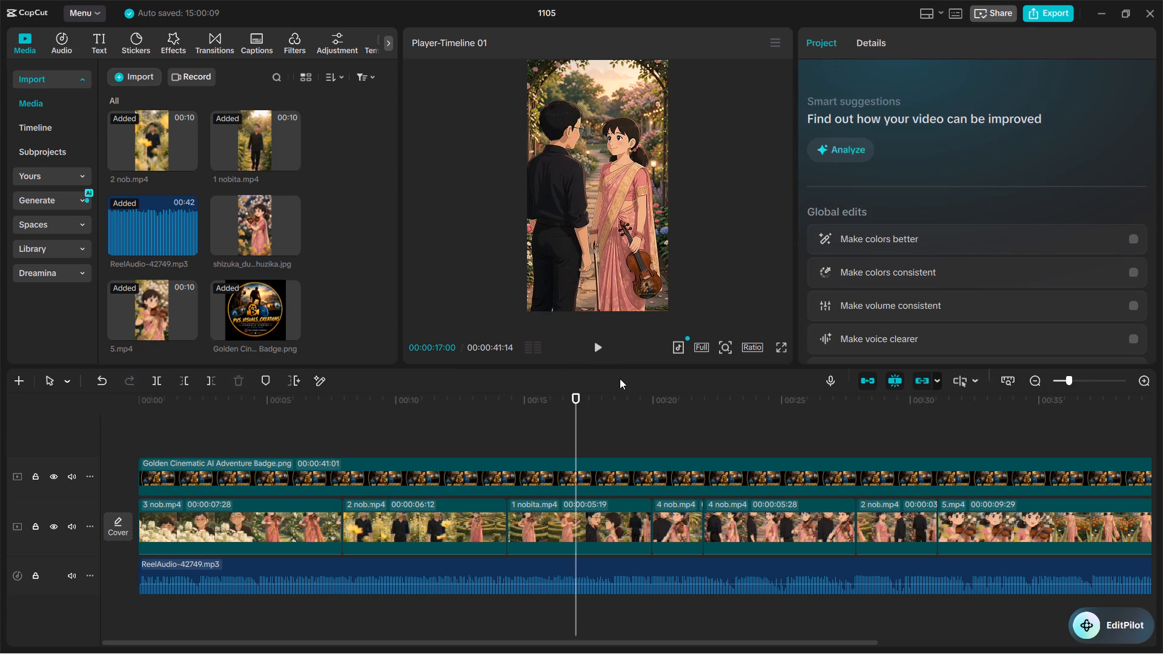
drag(580, 394, 409, 381)
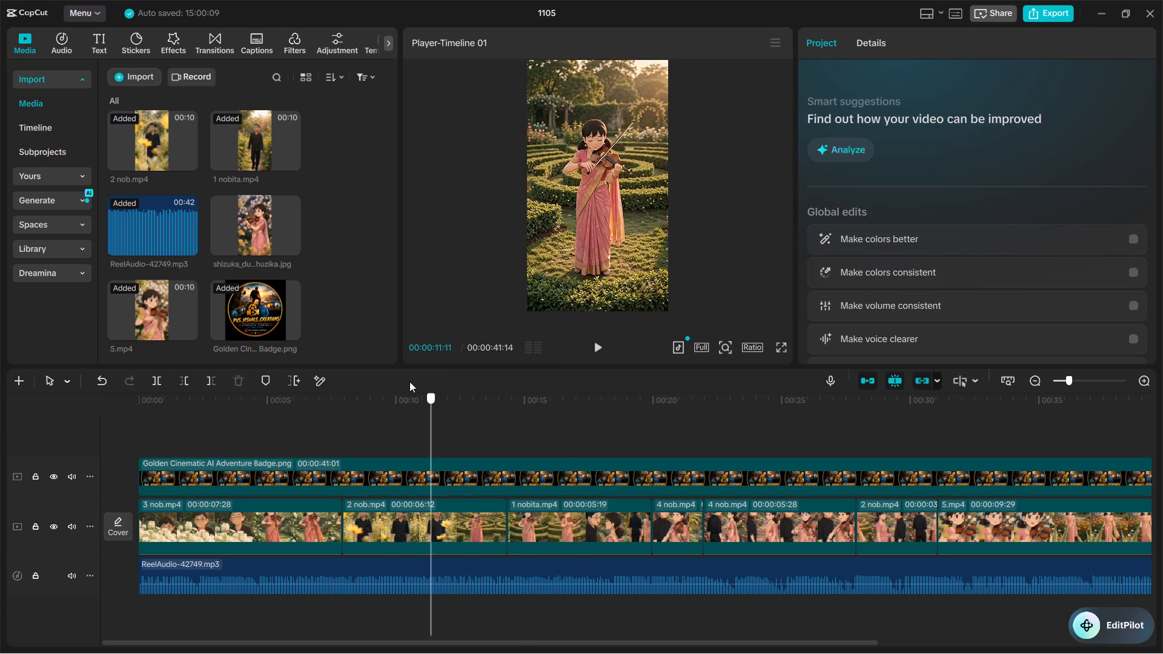
drag(409, 381, 75, 268)
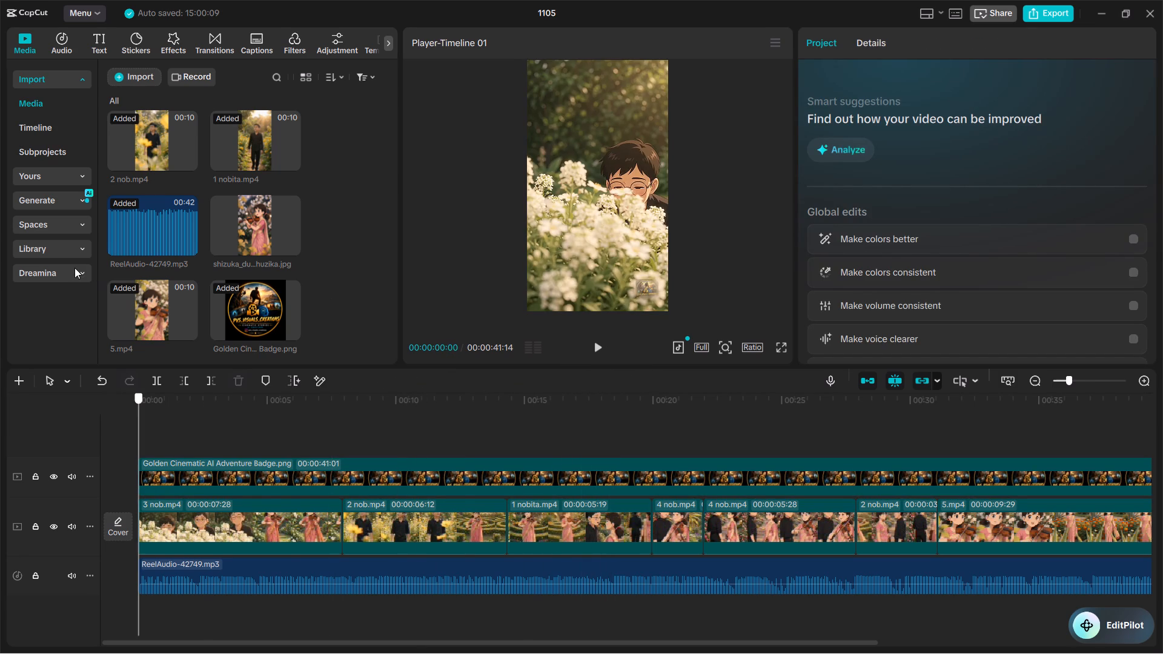
drag(75, 268, 993, 388)
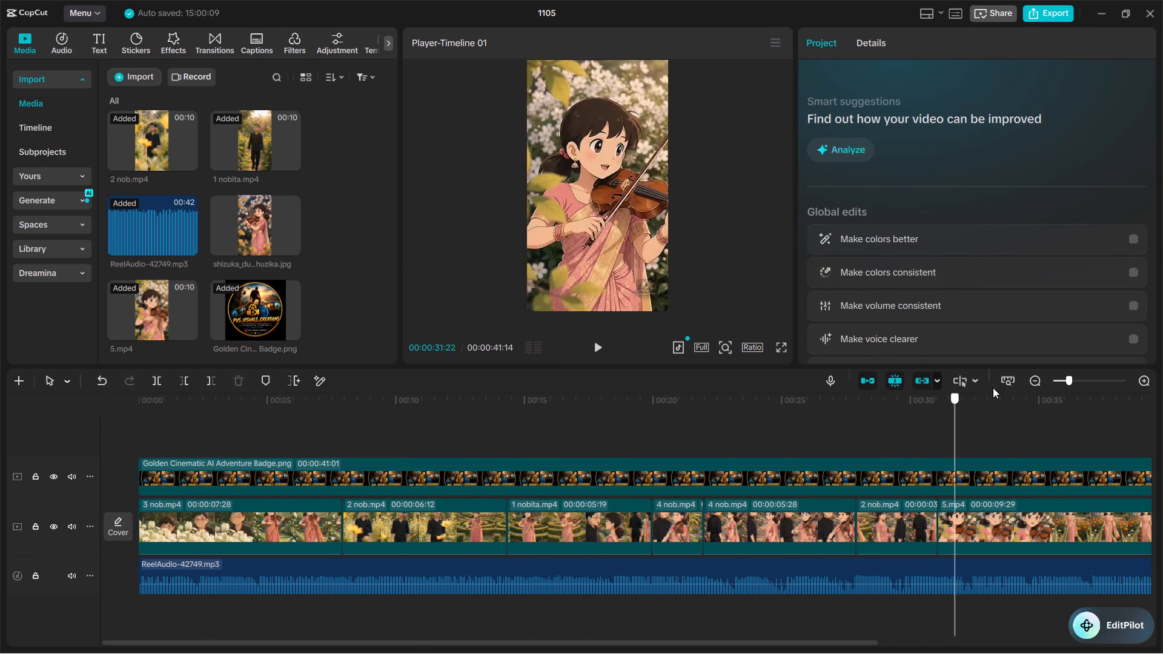
drag(993, 388, 1162, 323)
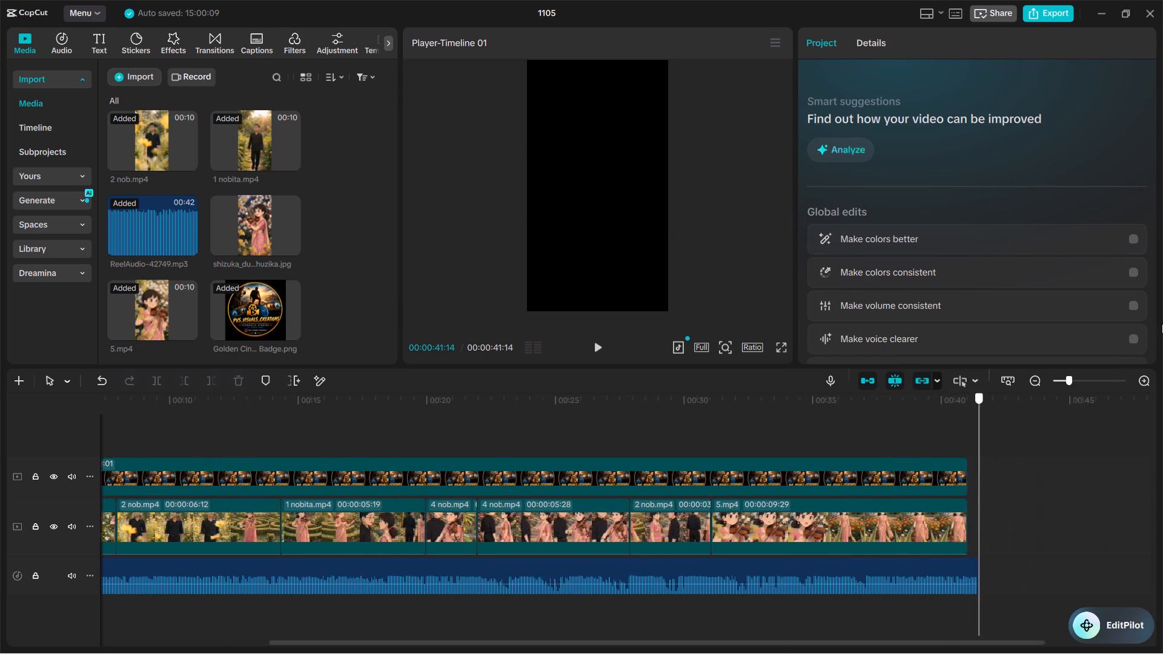
drag(1162, 323, 314, 236)
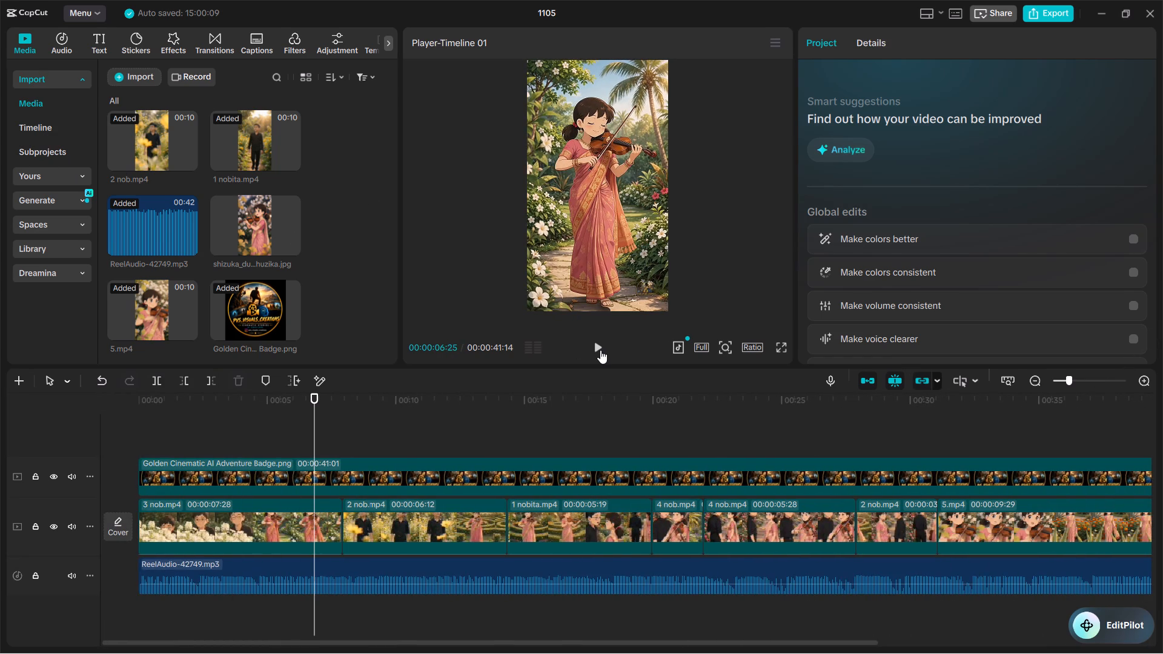
click(605, 350)
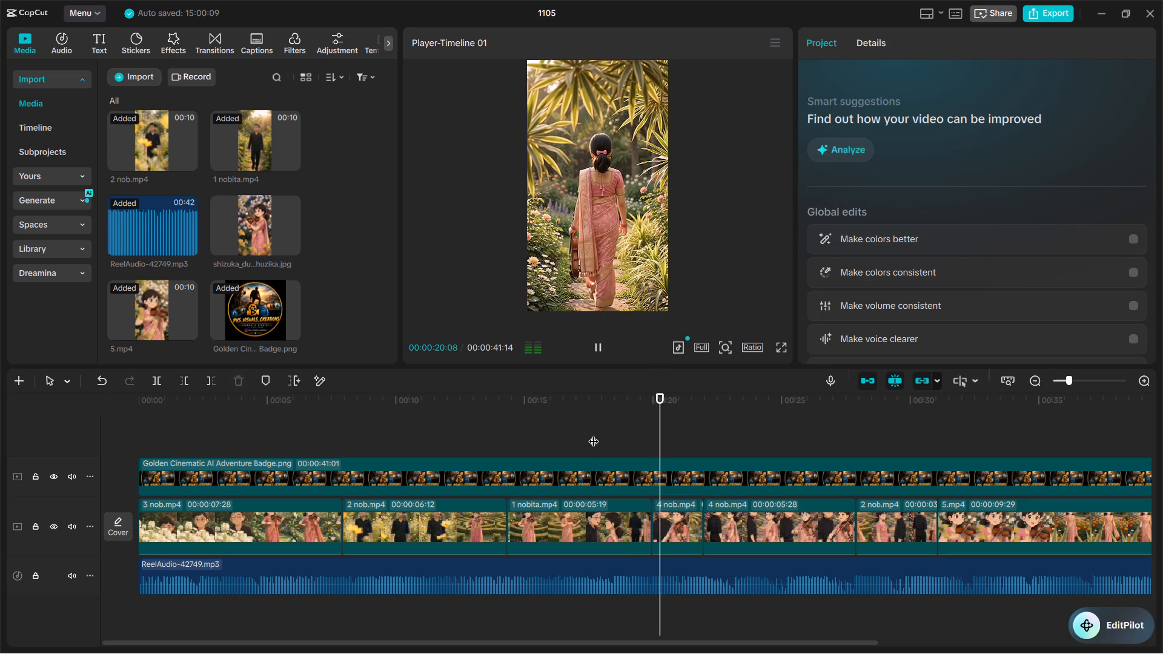
double_click(603, 337)
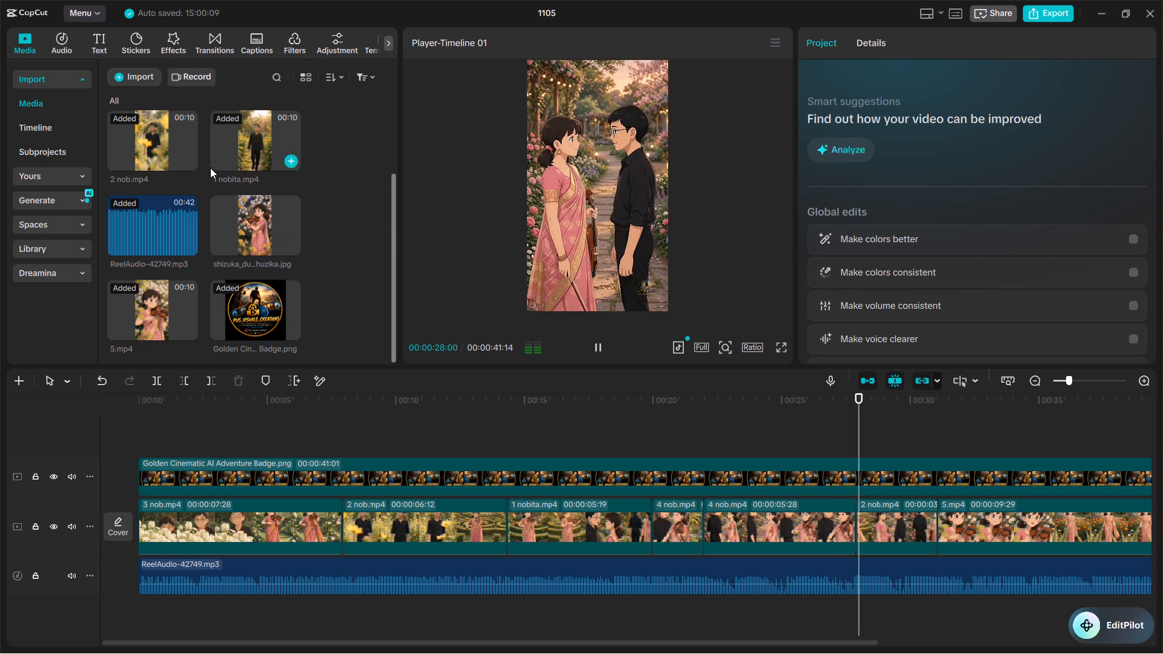
Bring up the transitions library and review the cuts between the opening clips of the reel.
click(165, 42)
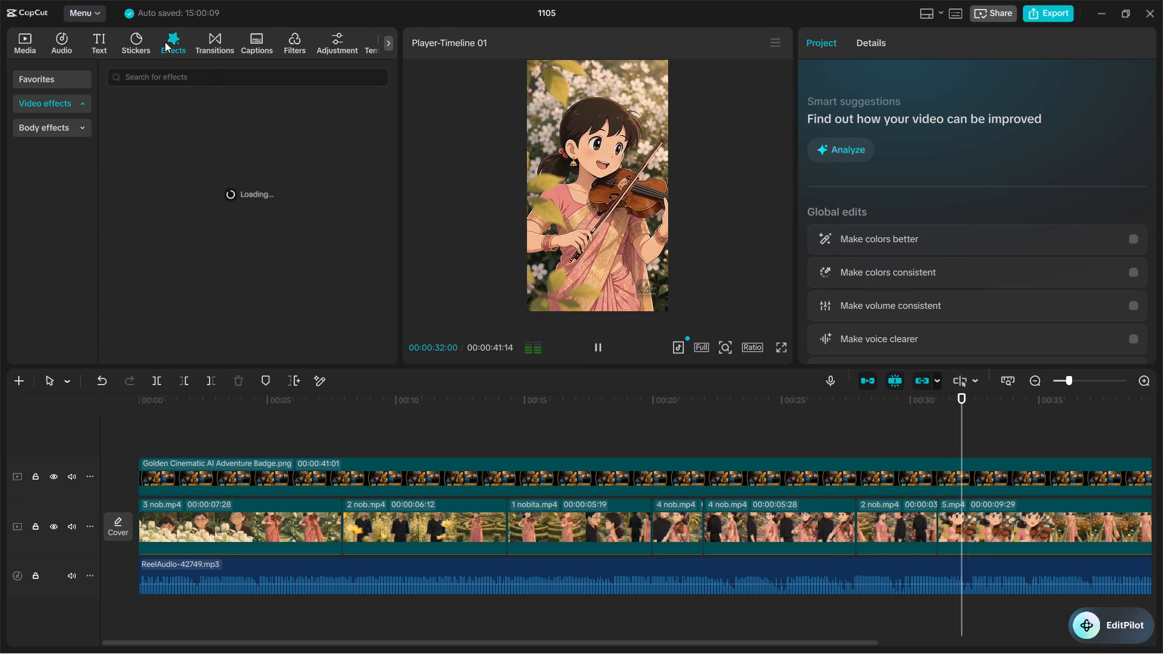
click(211, 48)
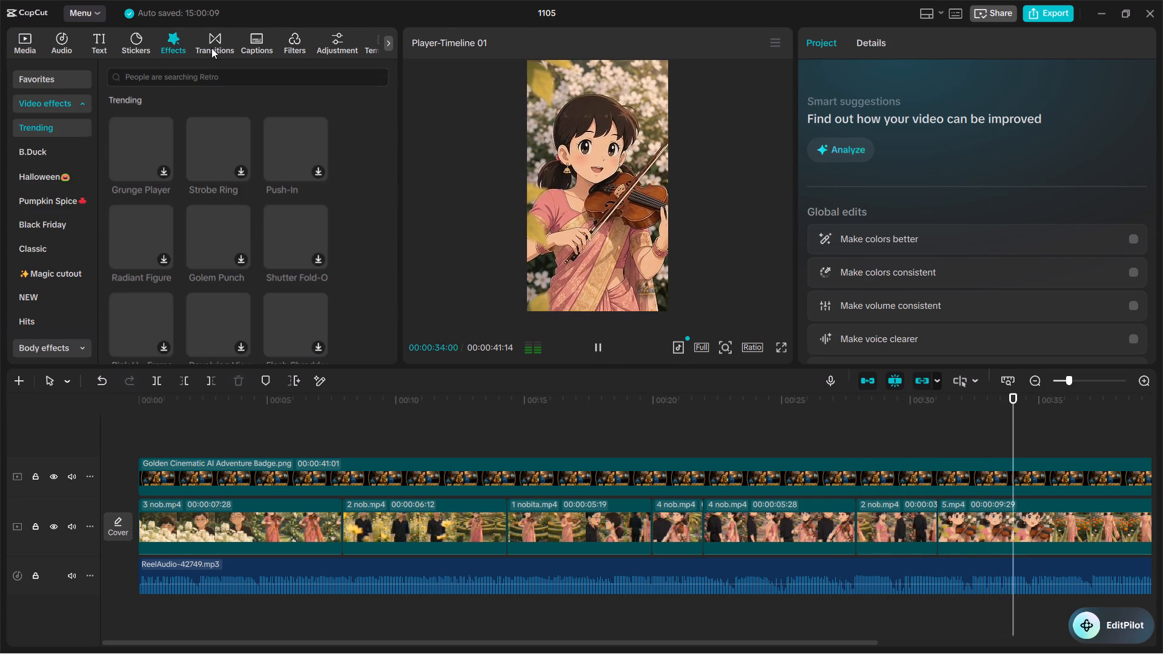
drag(1069, 413, 116, 380)
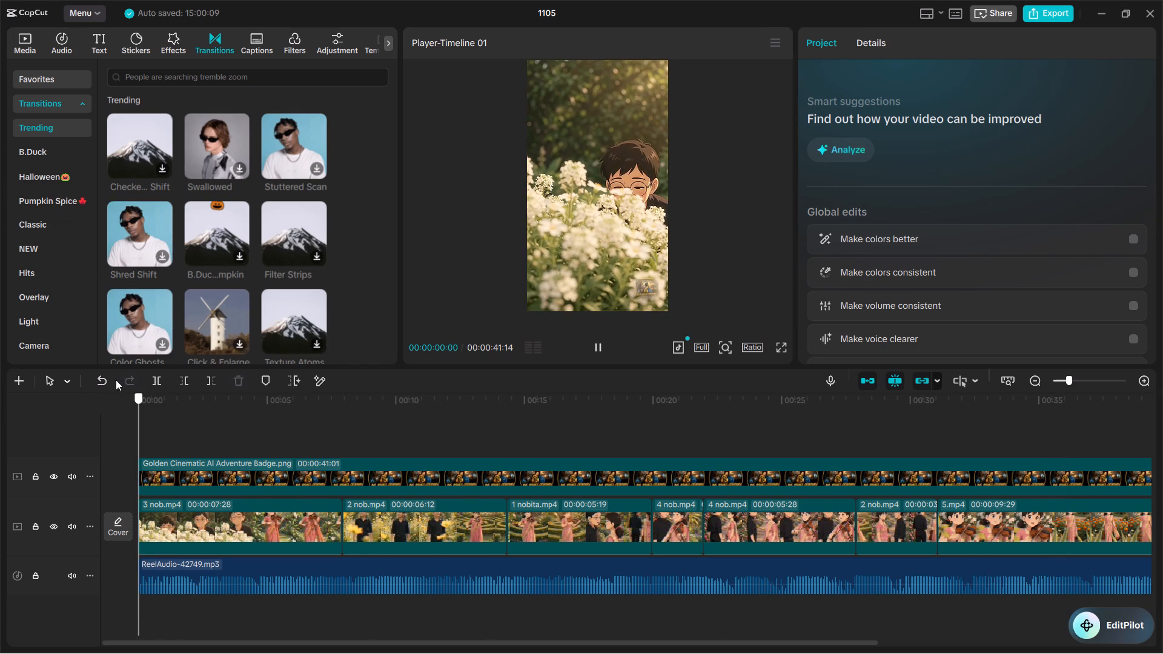
drag(116, 380, 478, 401)
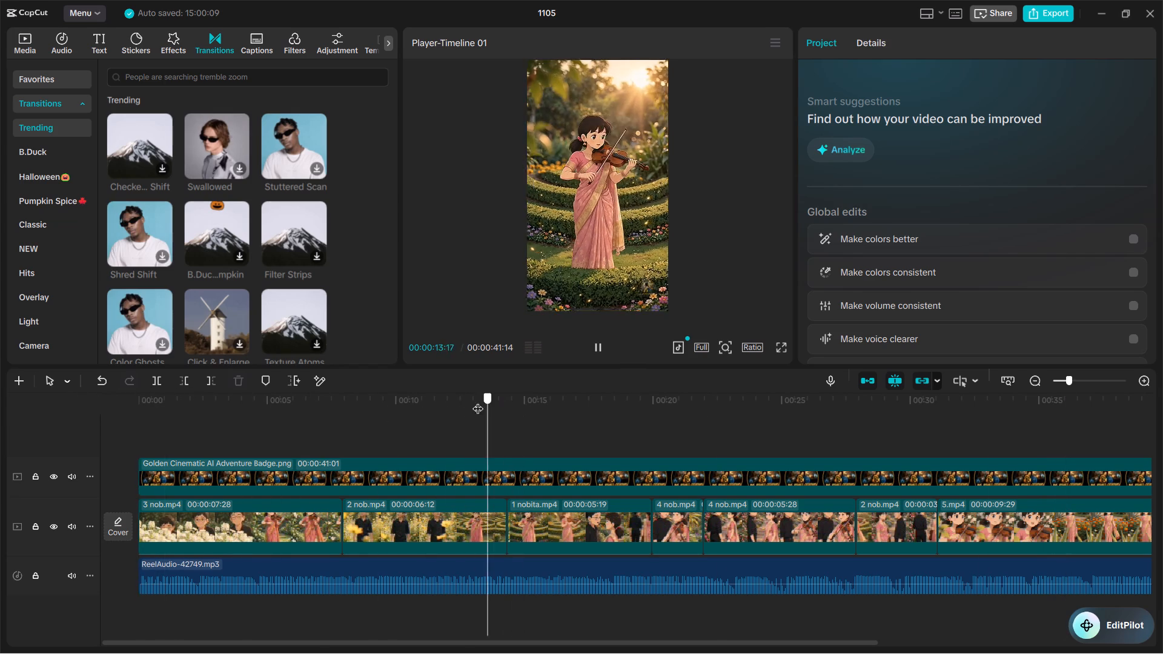
drag(478, 401, 491, 405)
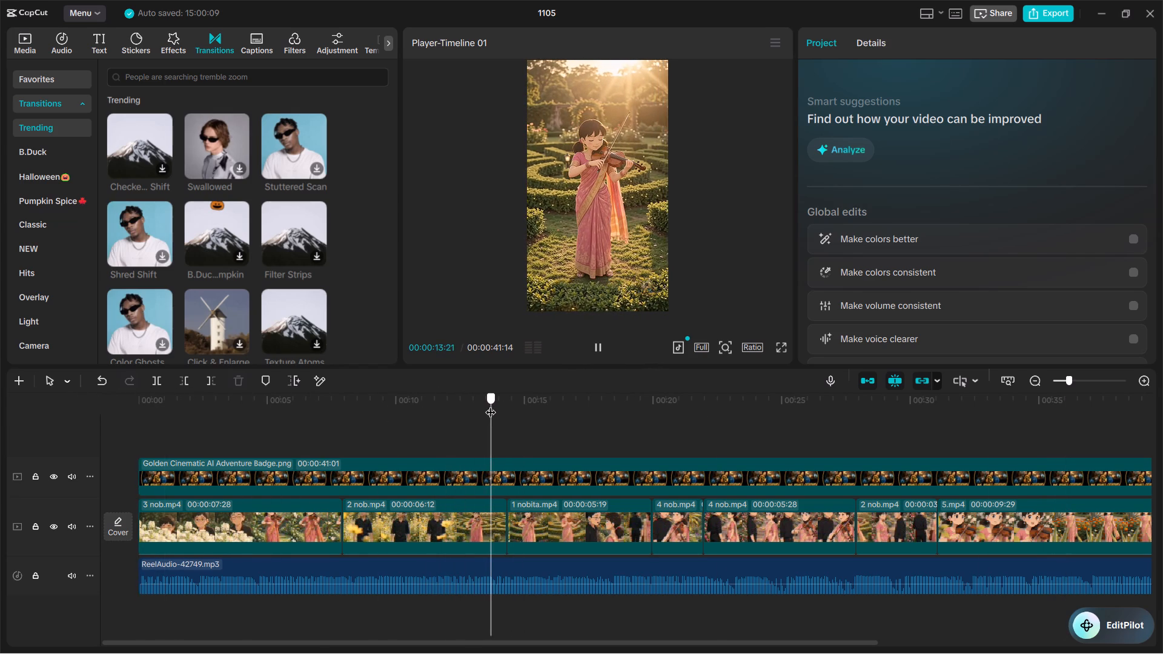
drag(491, 405, 339, 358)
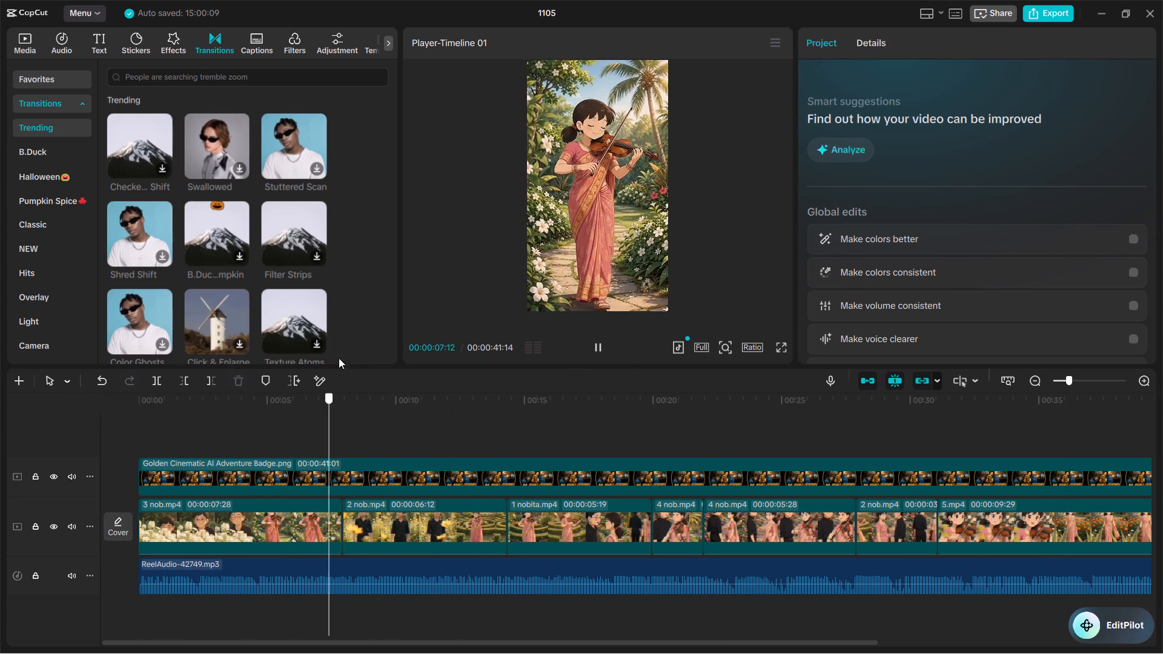
drag(339, 358, 51, 305)
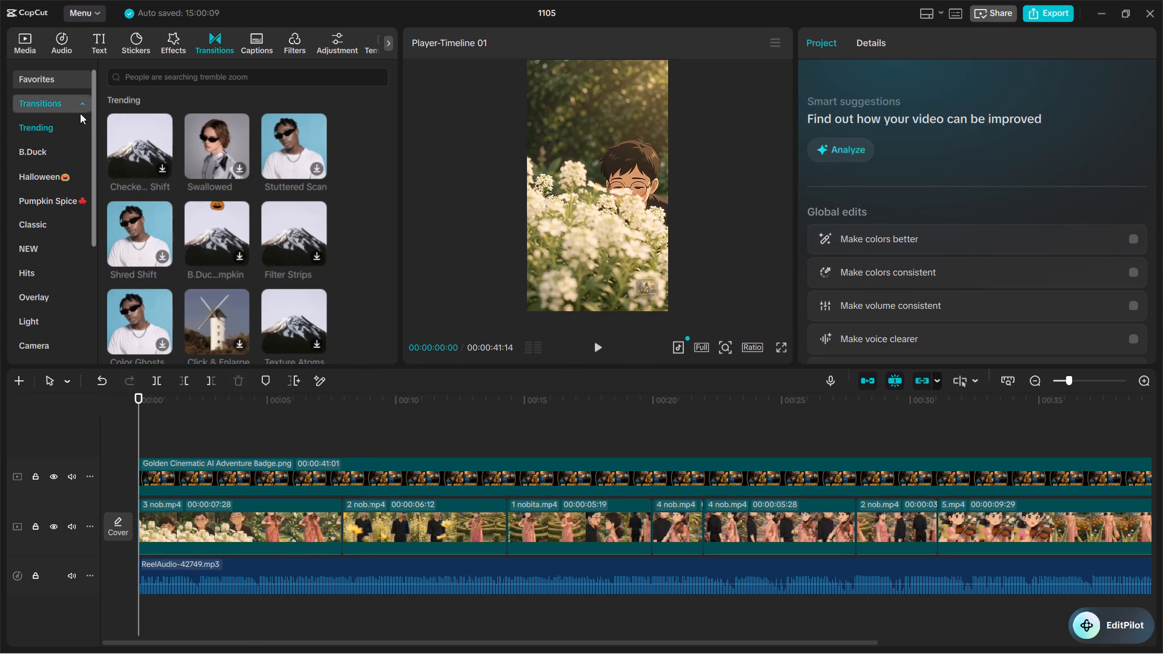
Add the Classic Superimpose transition at the cut between the 3 nob.mp4 and 2 nob.mp4 clips.
click(55, 79)
click(55, 79)
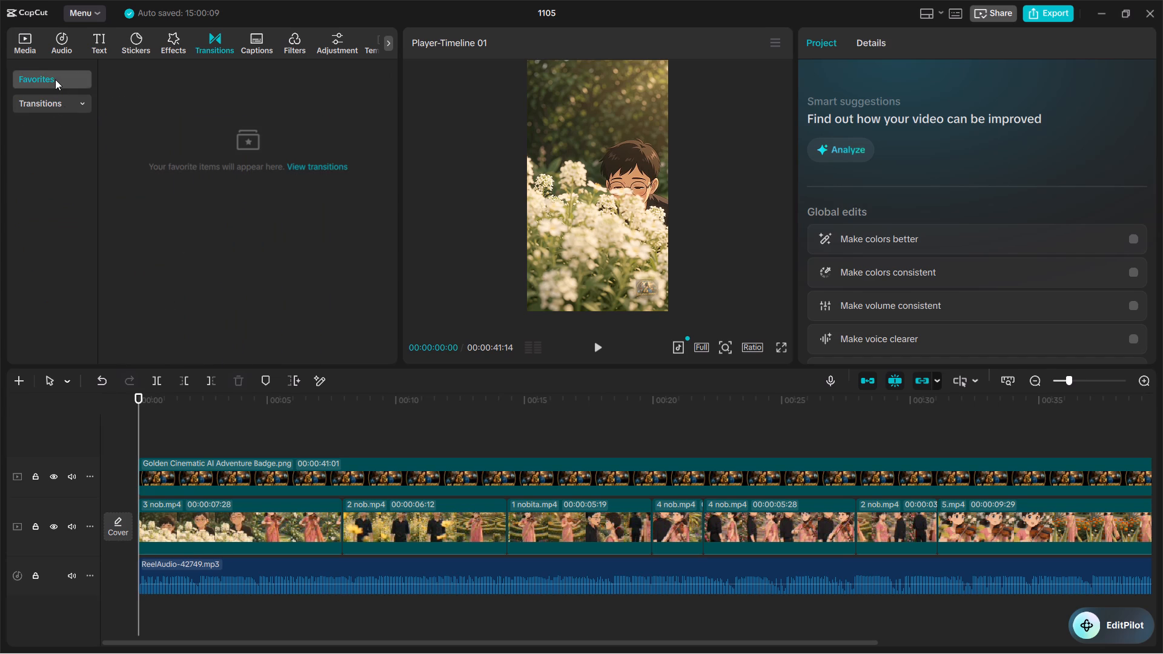
click(75, 108)
click(62, 128)
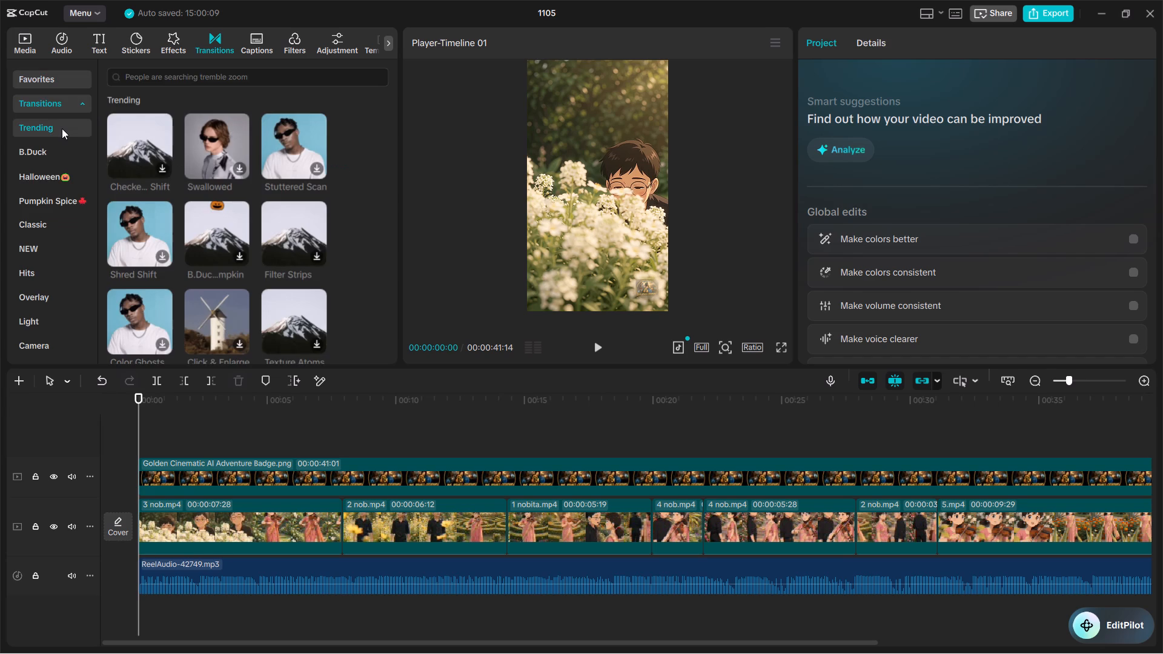
click(73, 230)
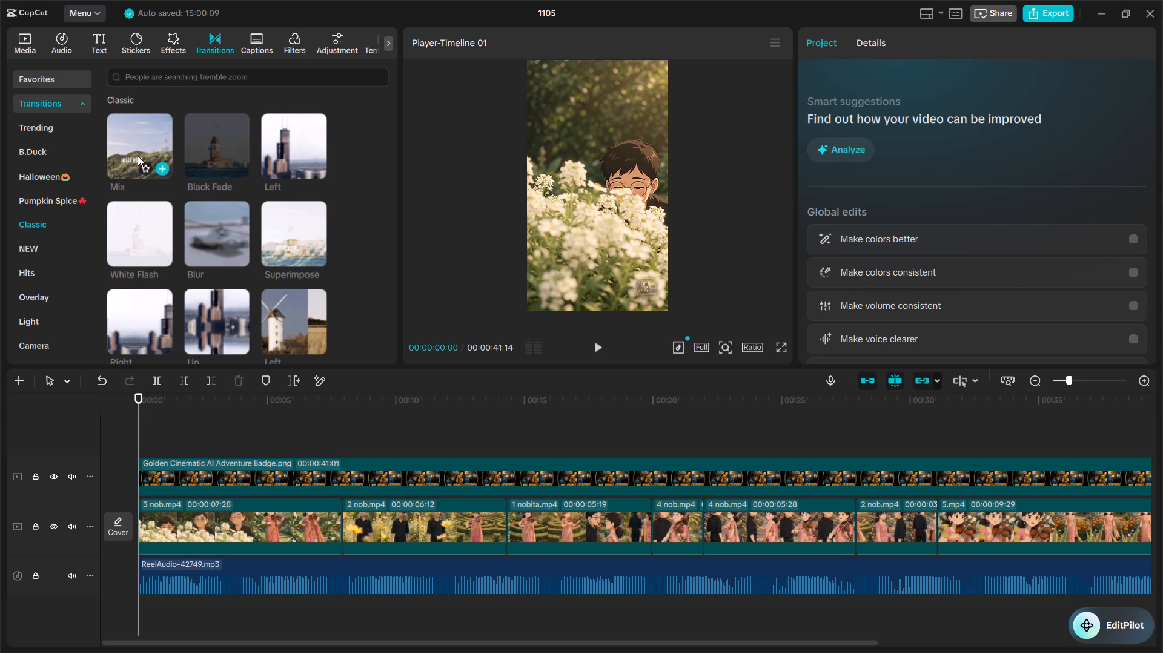
drag(285, 244, 336, 512)
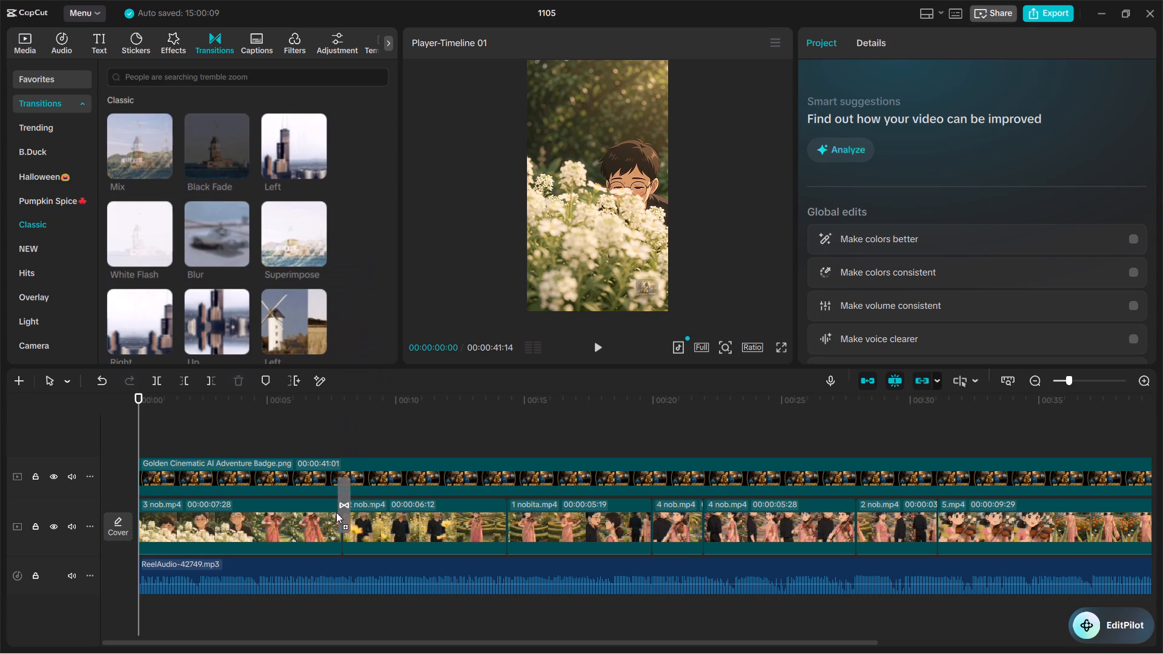
drag(336, 512, 336, 521)
Preview the Superimpose transition and examine the following clips and cuts up to about 19 seconds.
drag(143, 400, 340, 424)
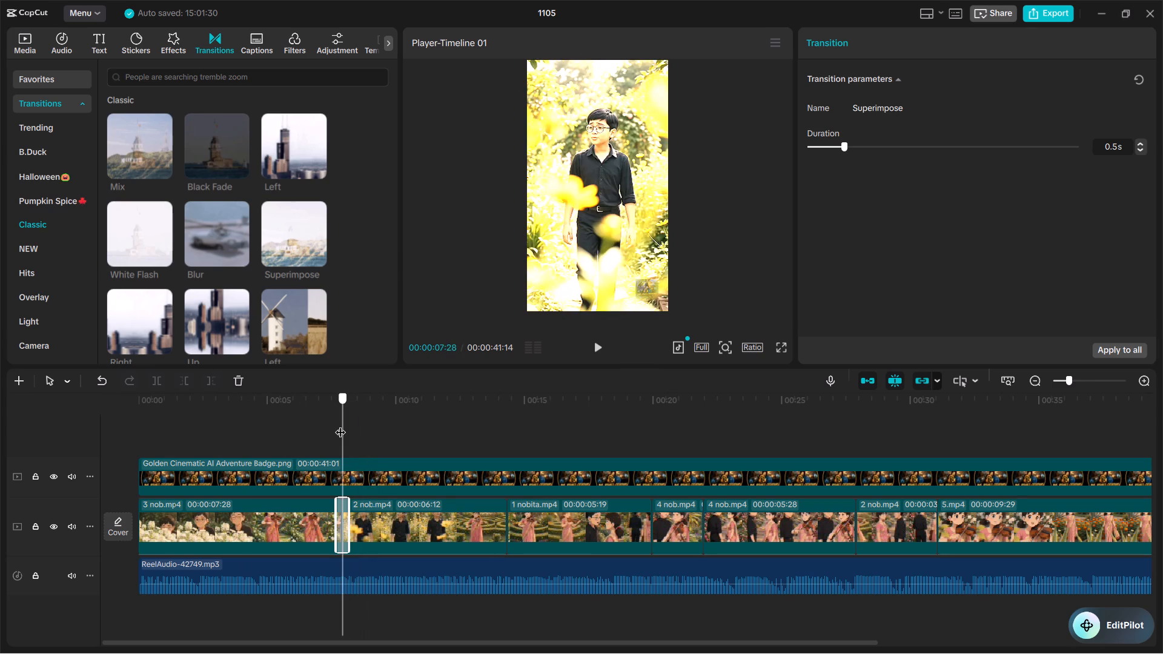
drag(340, 424, 389, 427)
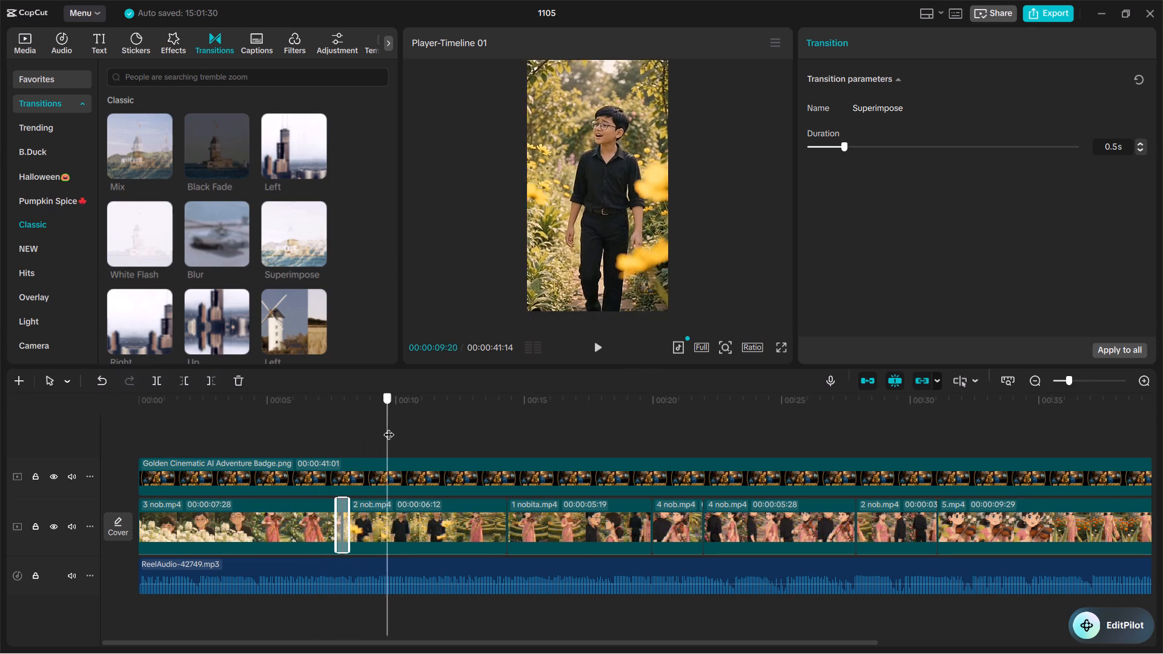
drag(389, 427, 348, 426)
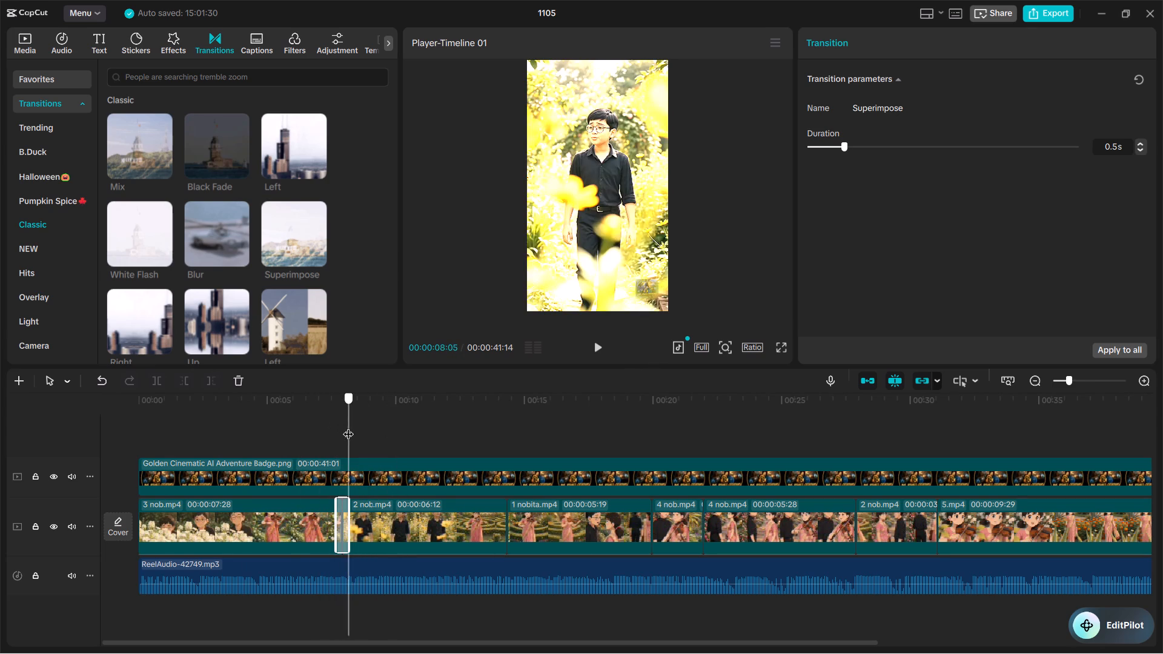
drag(348, 426, 419, 466)
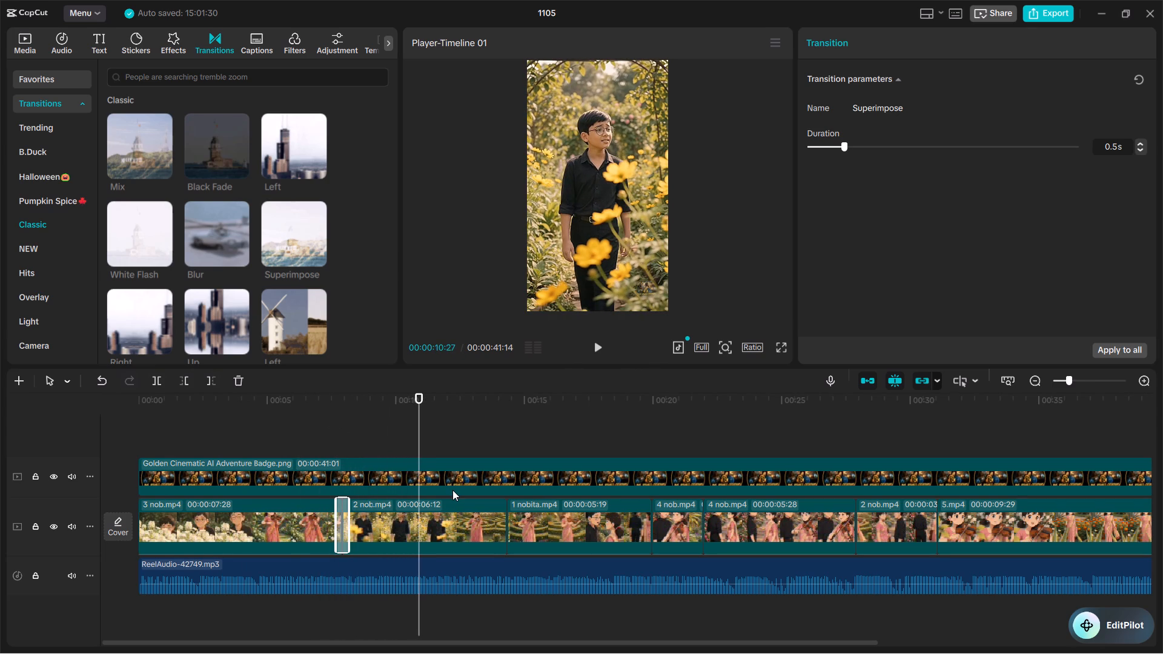
scroll(452, 490, left, 1)
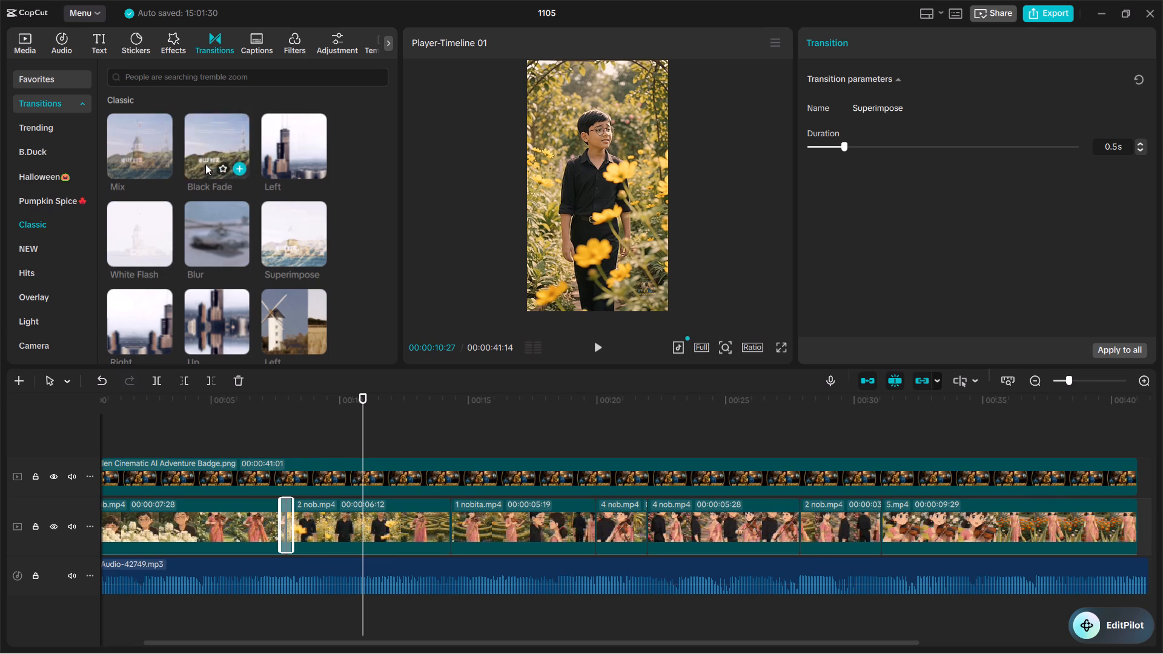
drag(358, 403, 443, 418)
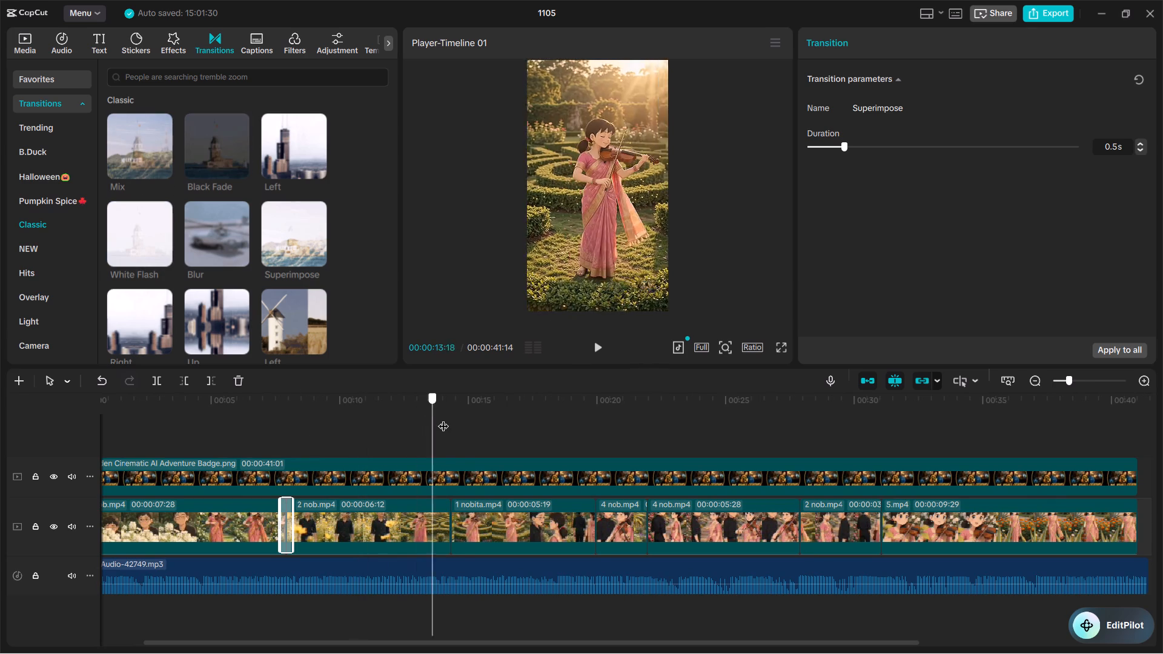
drag(443, 418, 582, 453)
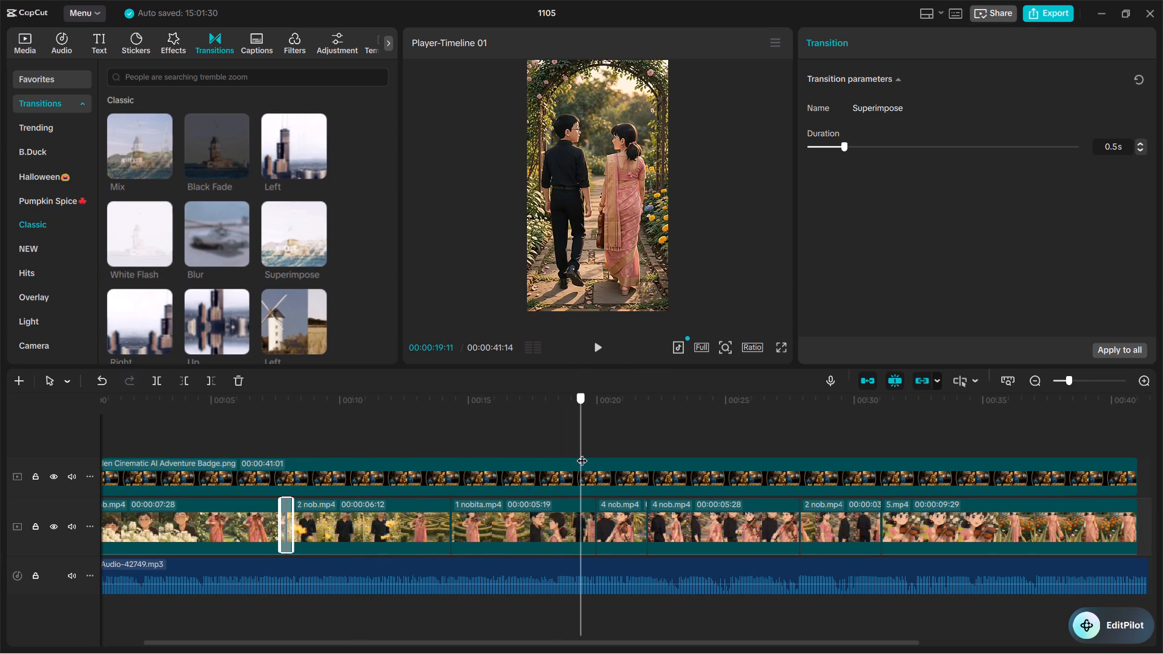
drag(582, 453, 460, 364)
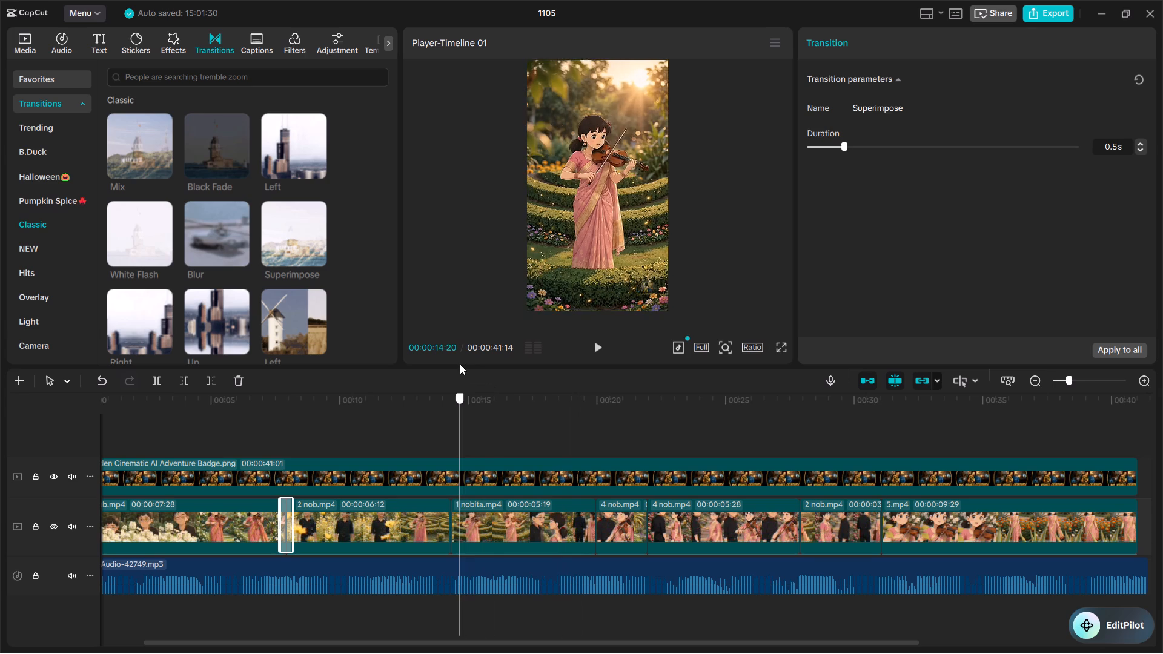
drag(460, 364, 549, 394)
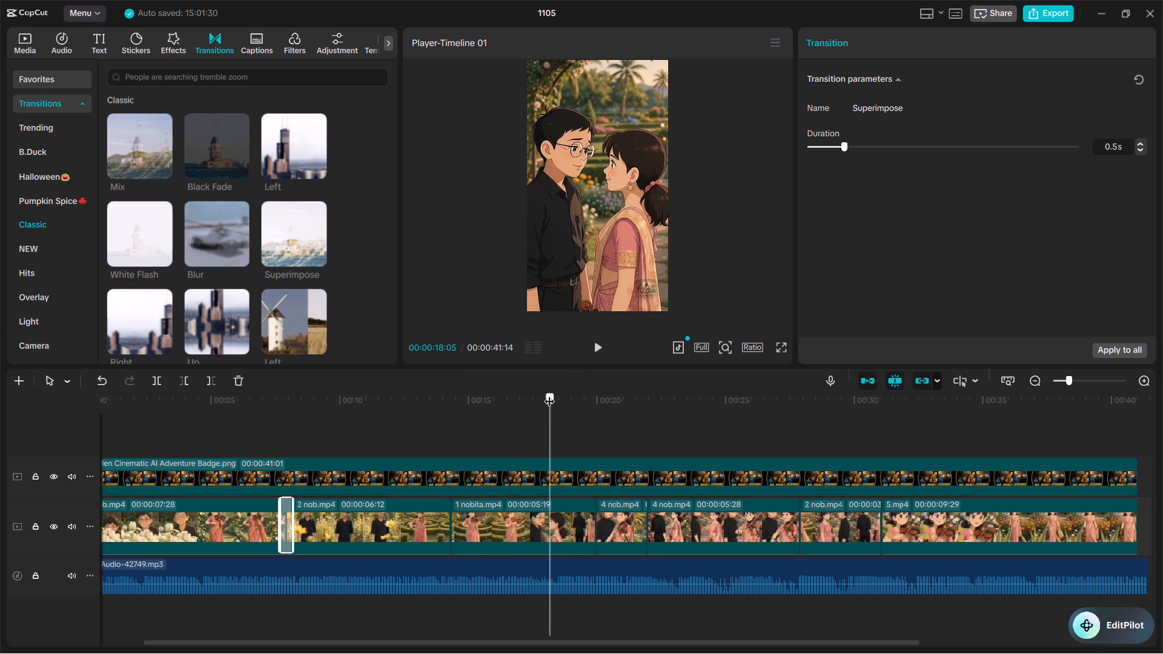
drag(549, 394, 528, 387)
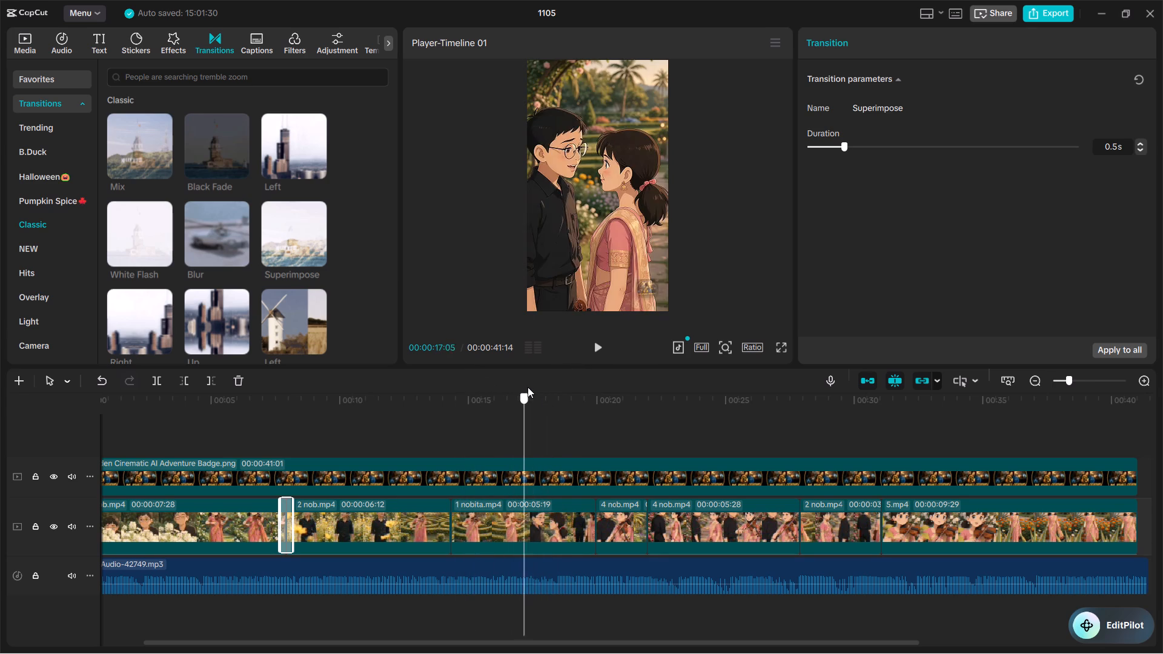
drag(528, 387, 513, 384)
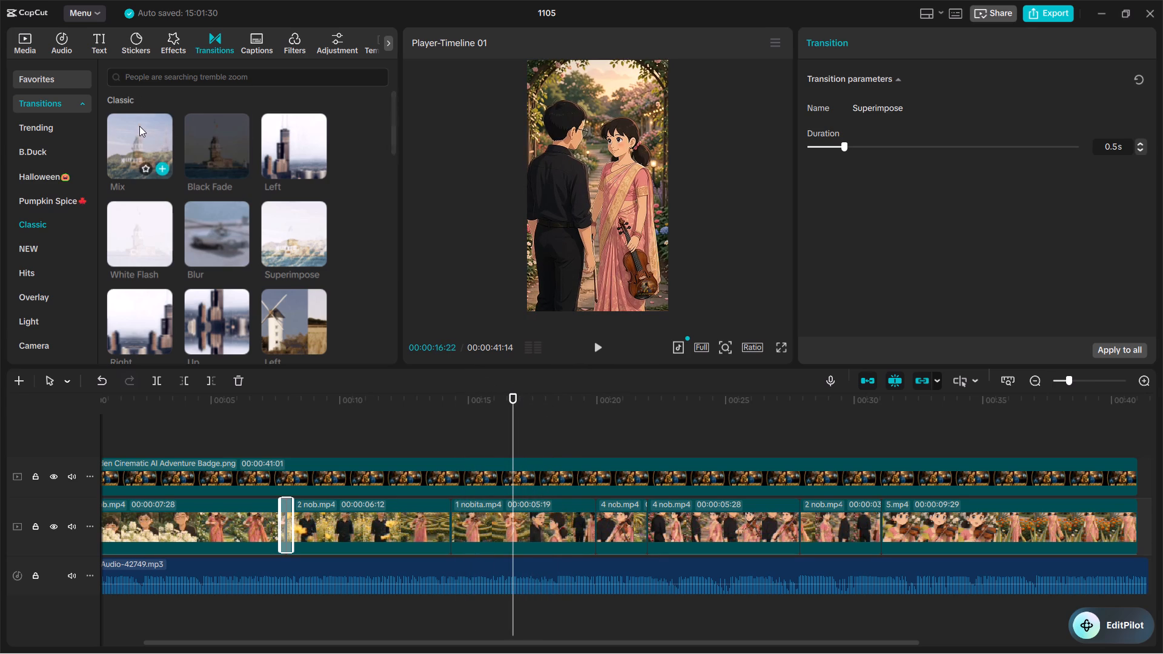
Add the Classic Mix transition at the cut between the two adjacent 4 nob.mp4 clips, accepting duplicate frames.
drag(139, 126, 536, 495)
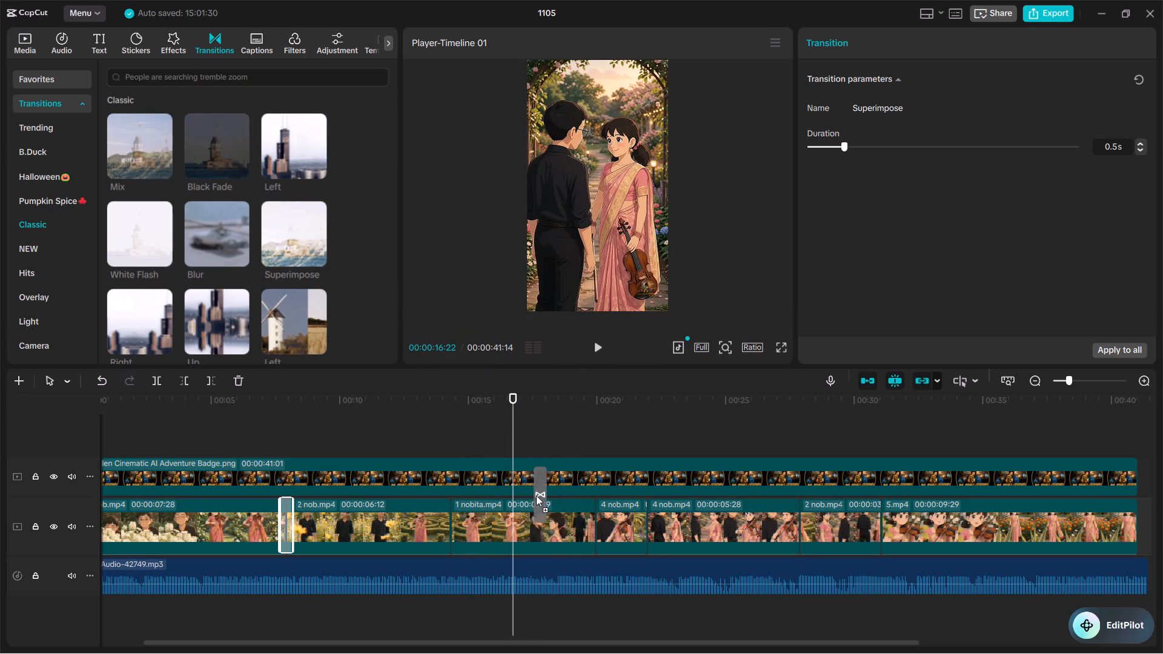
drag(536, 495, 514, 498)
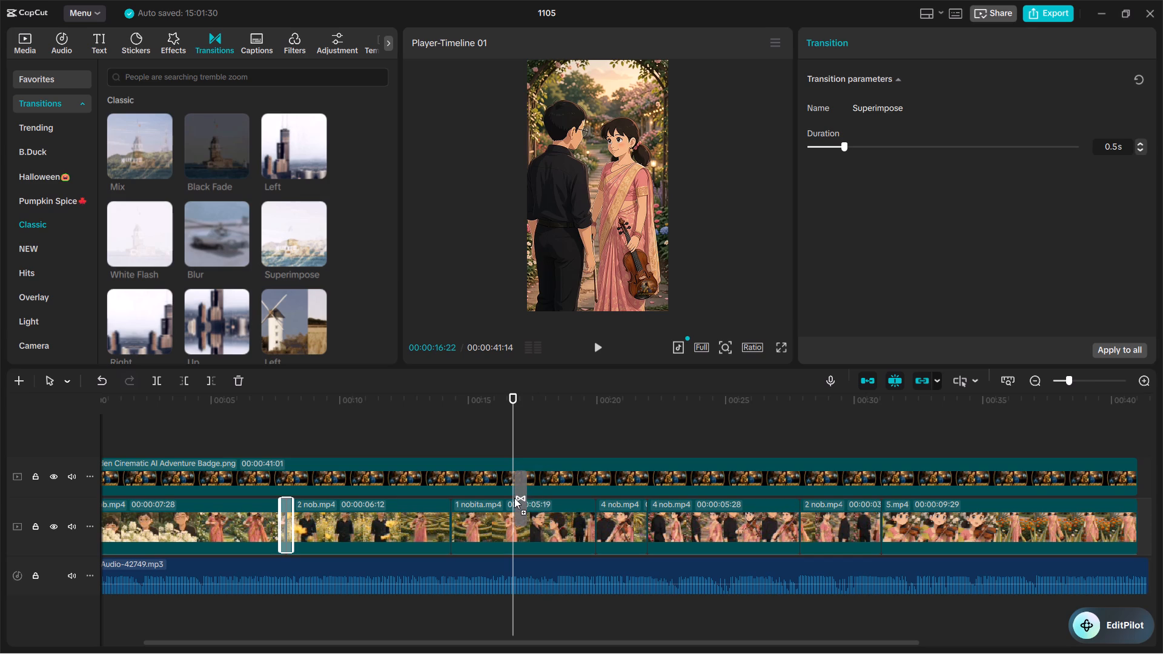
drag(514, 498, 698, 530)
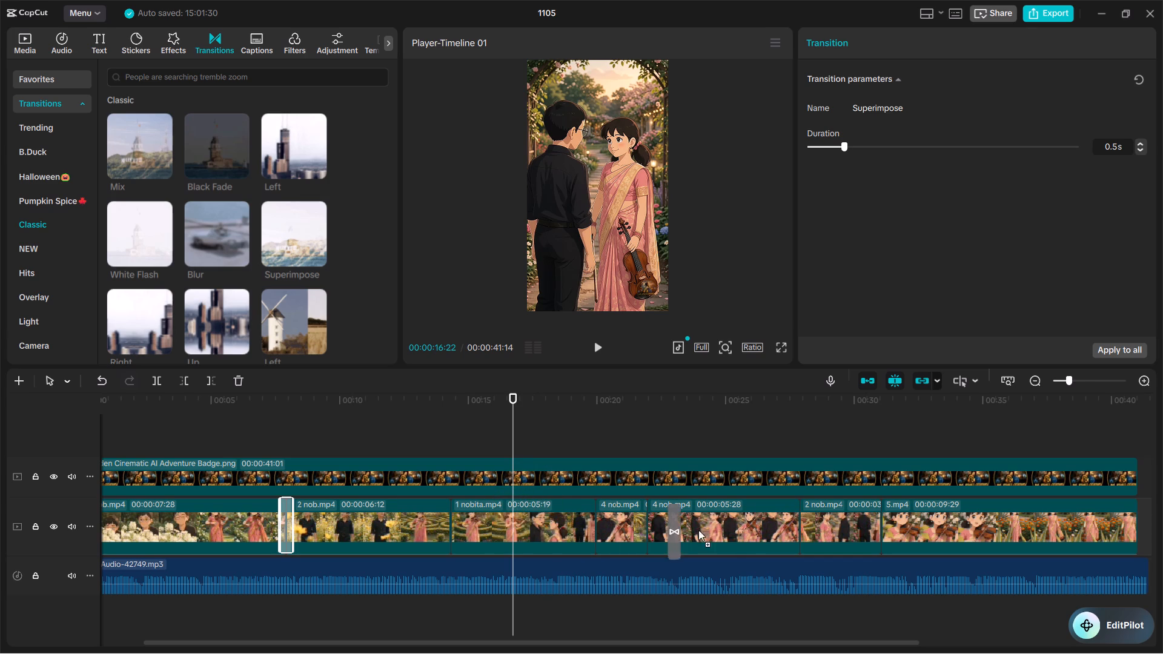
drag(698, 530, 475, 494)
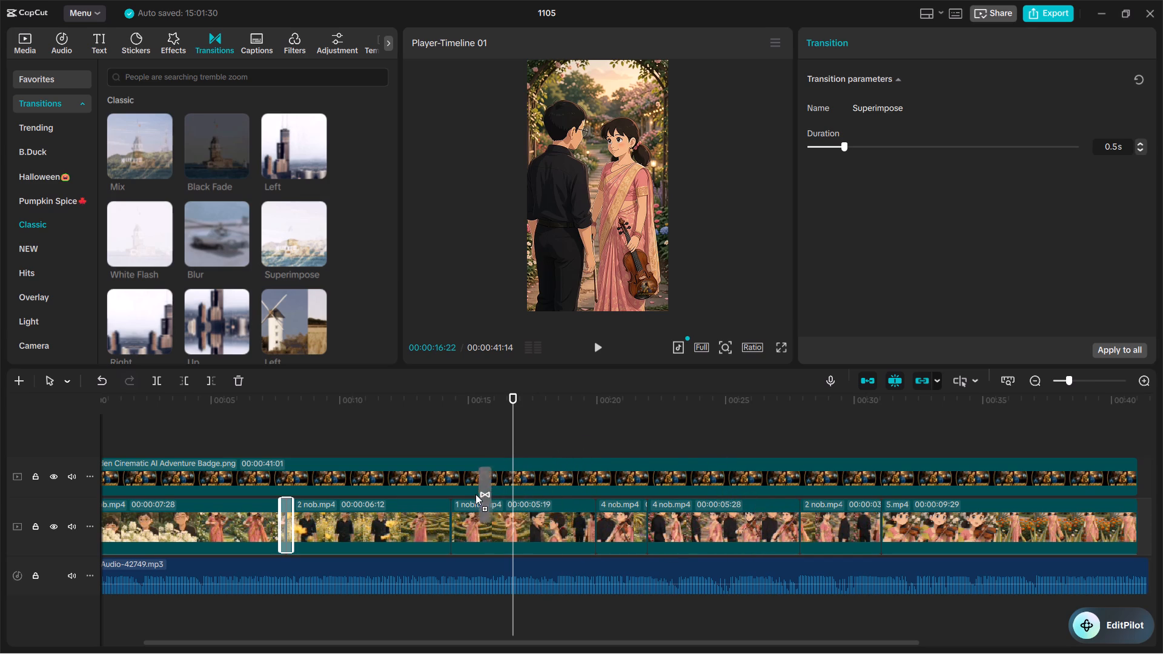
drag(475, 494, 637, 528)
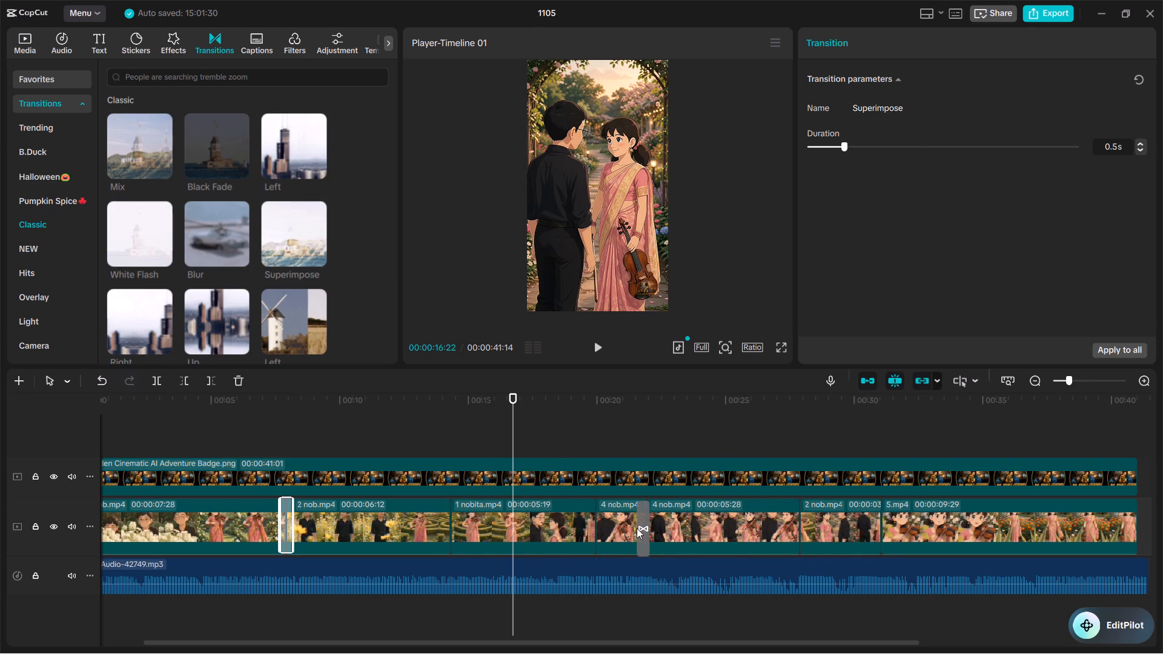
click(648, 380)
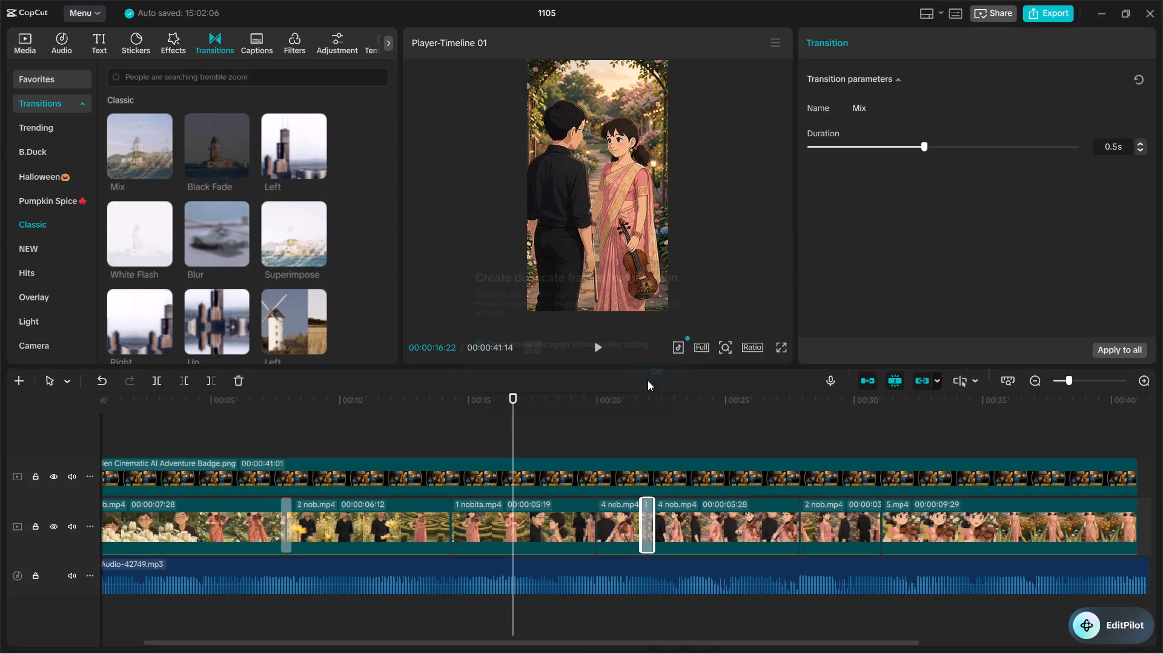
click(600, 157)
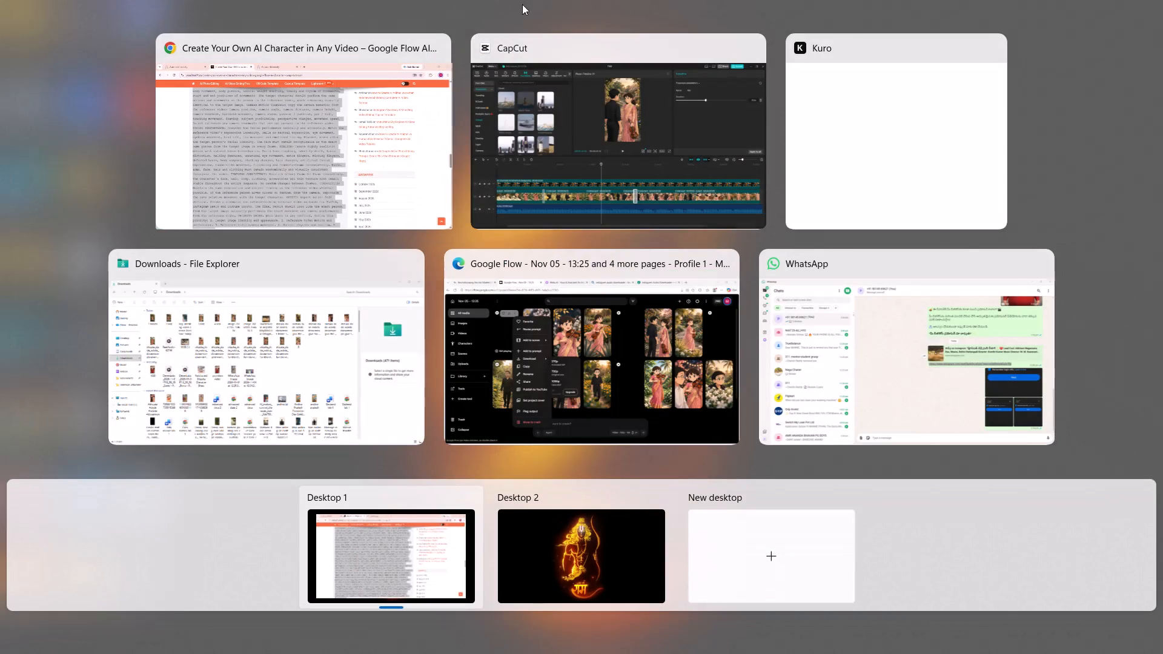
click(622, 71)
Scrub across the Mix transition and the neighbouring clips, and set the transition's duration to 0.4 s.
drag(509, 411, 648, 362)
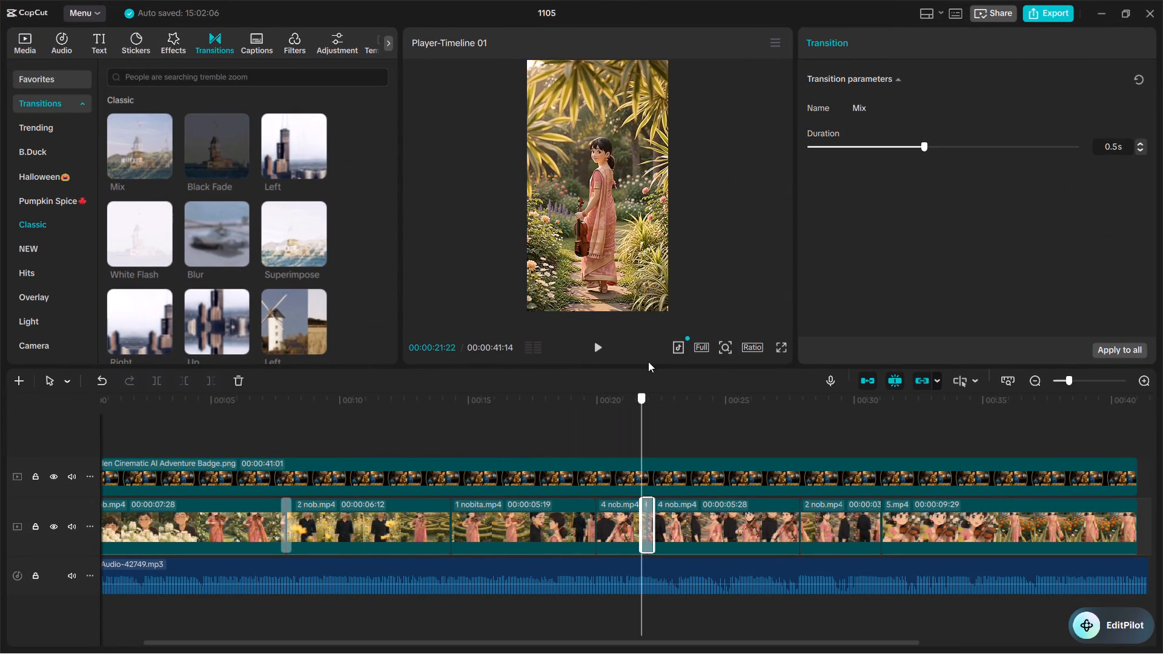
drag(648, 362, 664, 355)
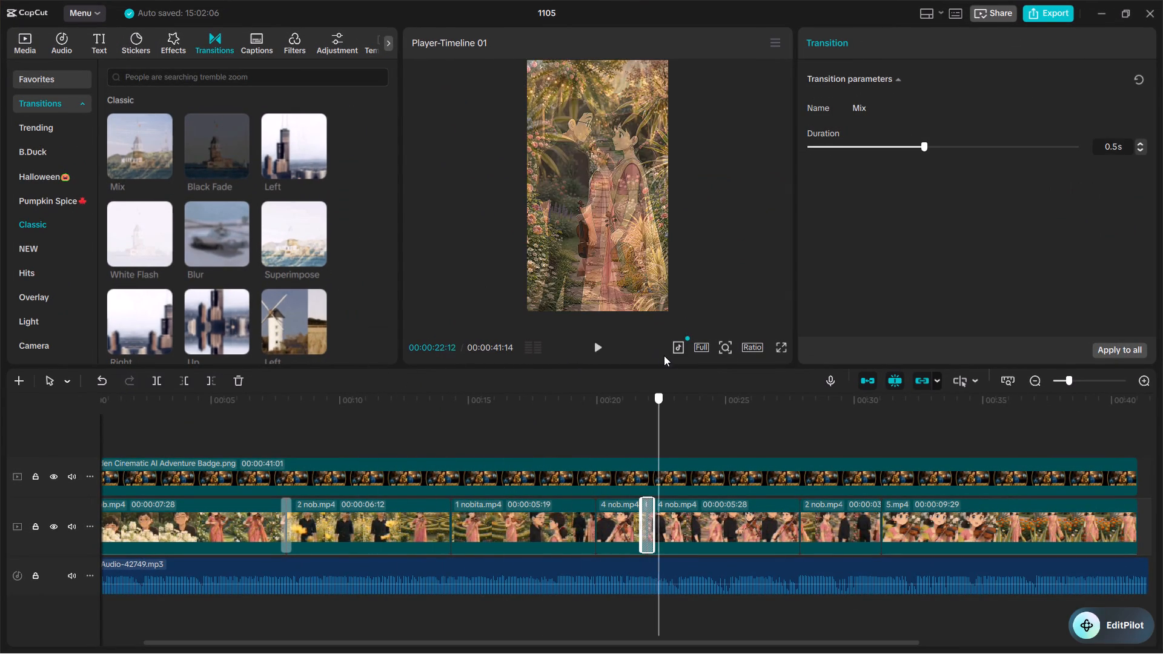
drag(664, 355, 784, 390)
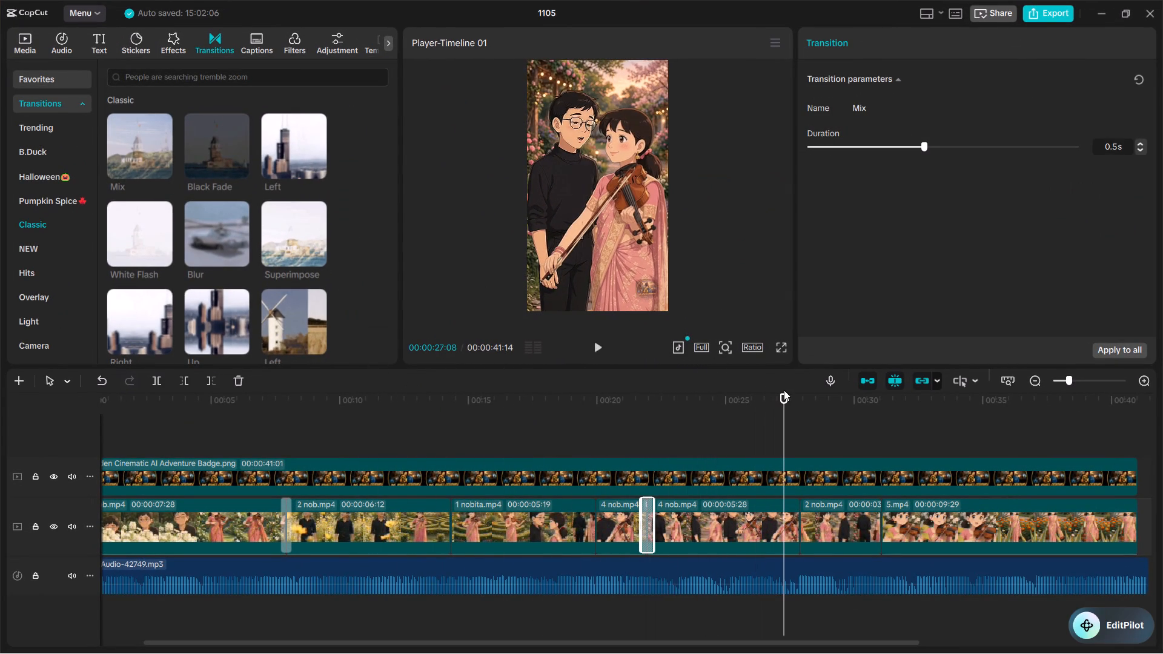
click(892, 147)
click(902, 141)
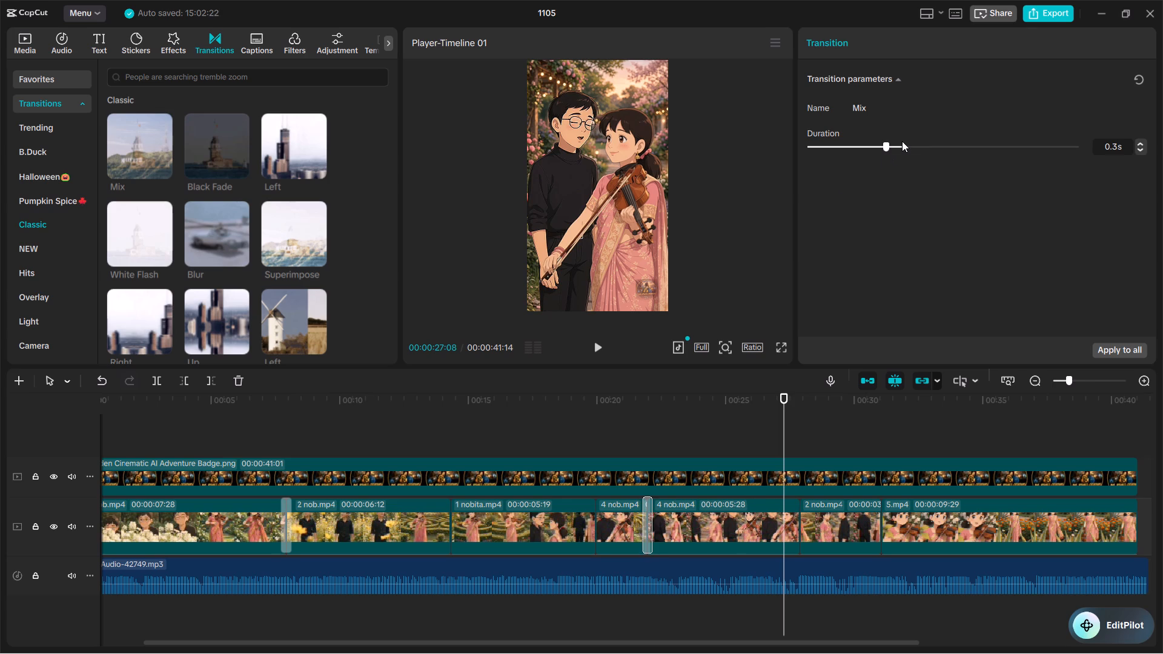
drag(788, 403, 520, 367)
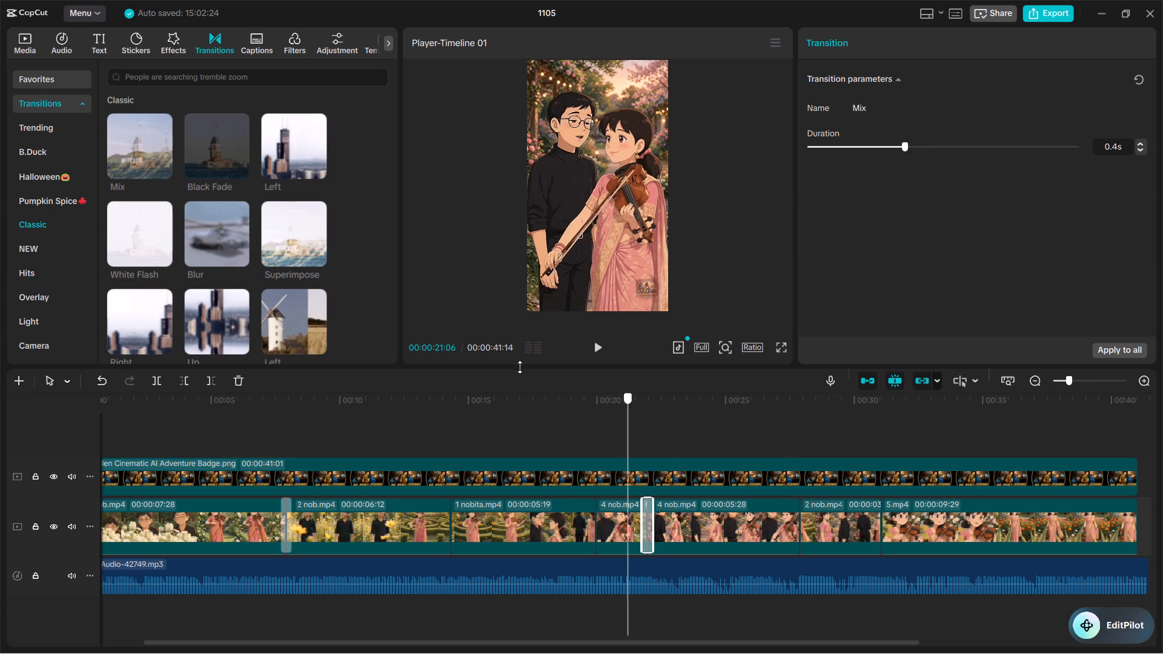
drag(520, 367, 834, 417)
Switch to Chrome and review the character-swap prompt text on the Google Flow AI tutorial page.
scroll(834, 417, down, 2)
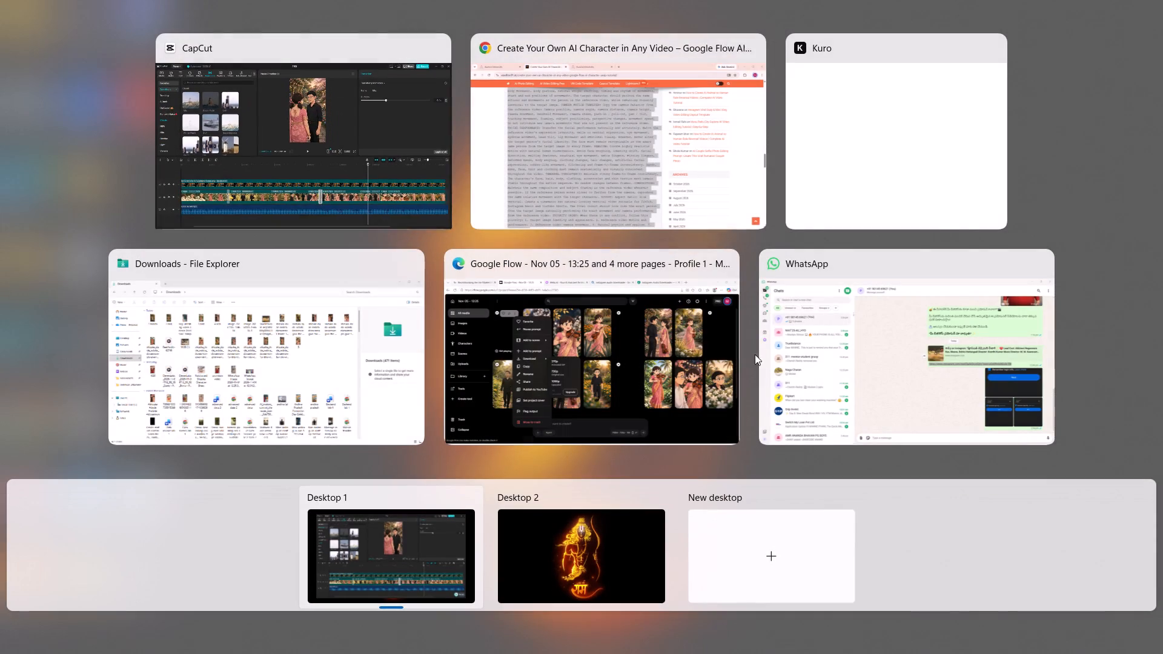
click(554, 163)
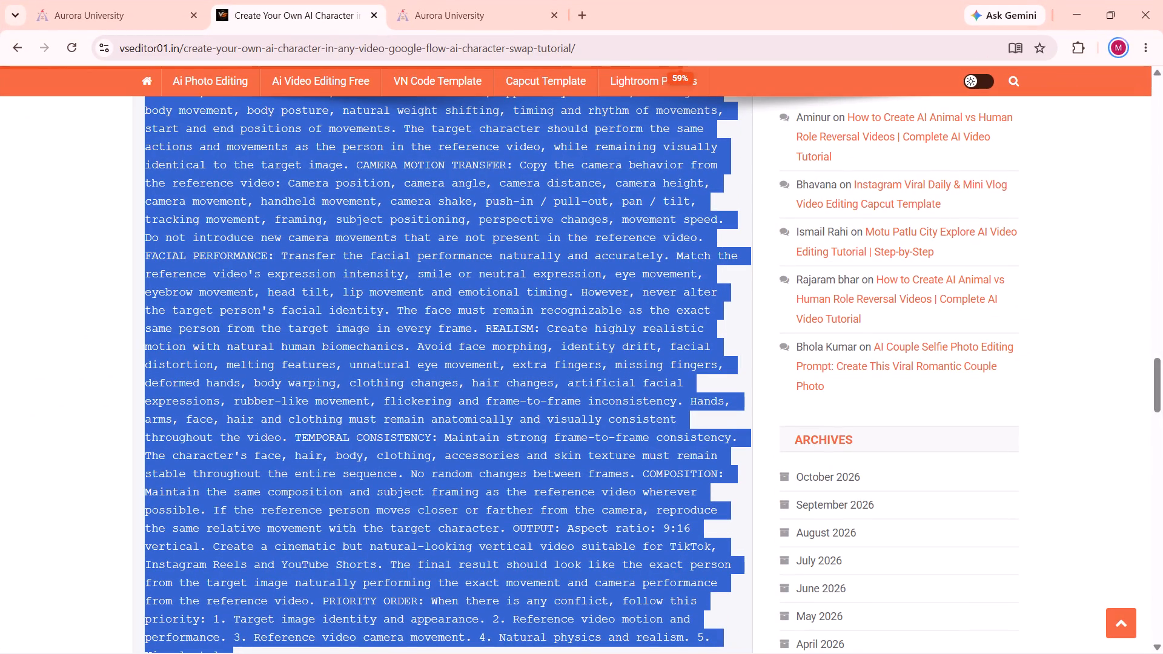
scroll(446, 214, down, 2)
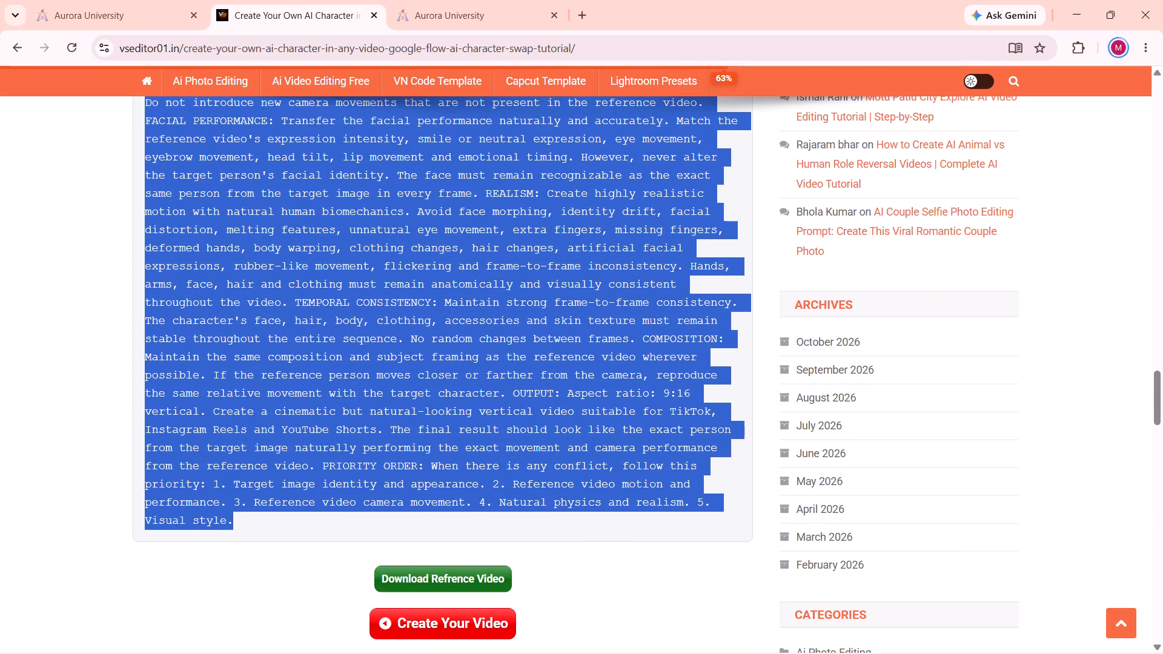
click(455, 323)
scroll(455, 323, up, 3)
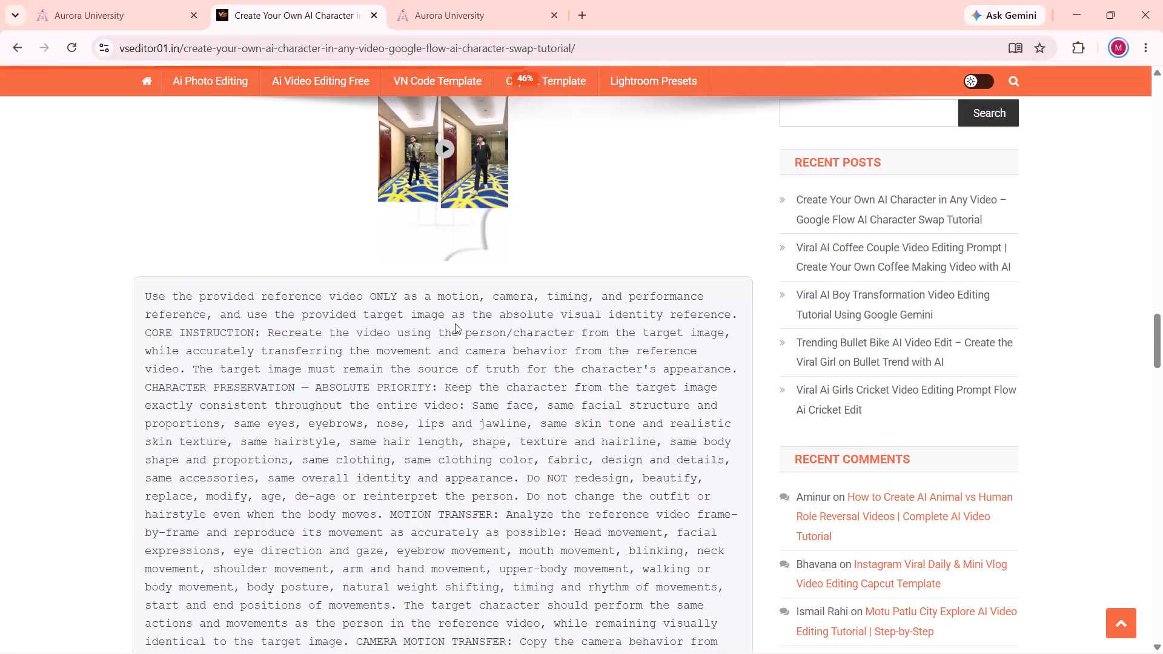
scroll(455, 323, down, 1)
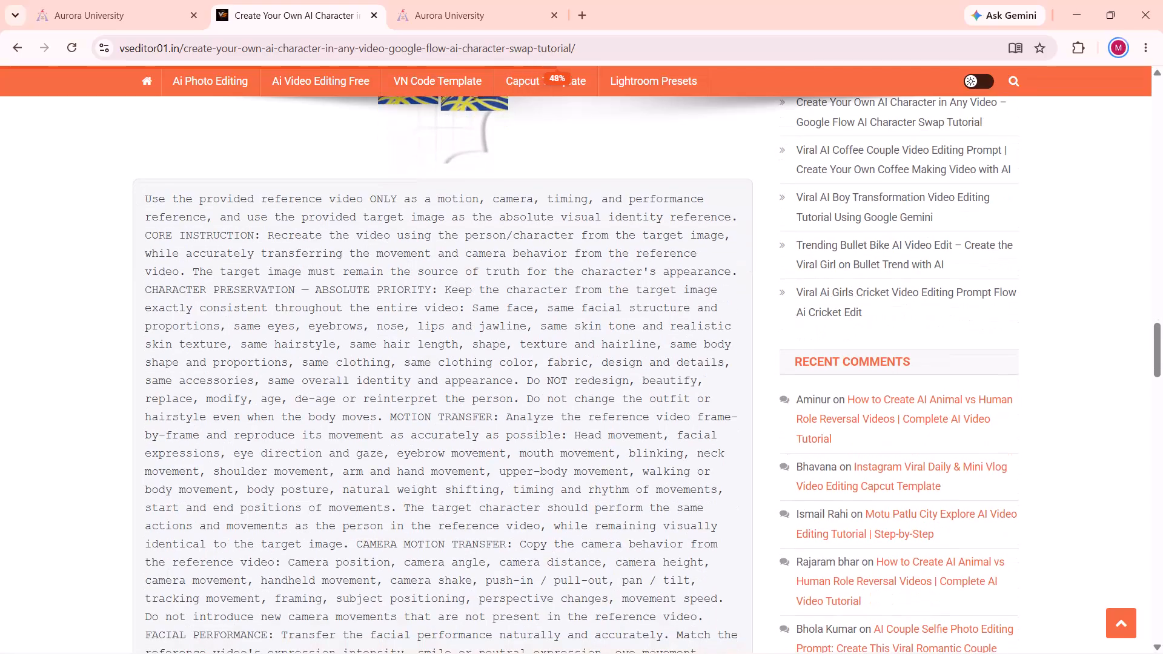
scroll(449, 402, down, 1)
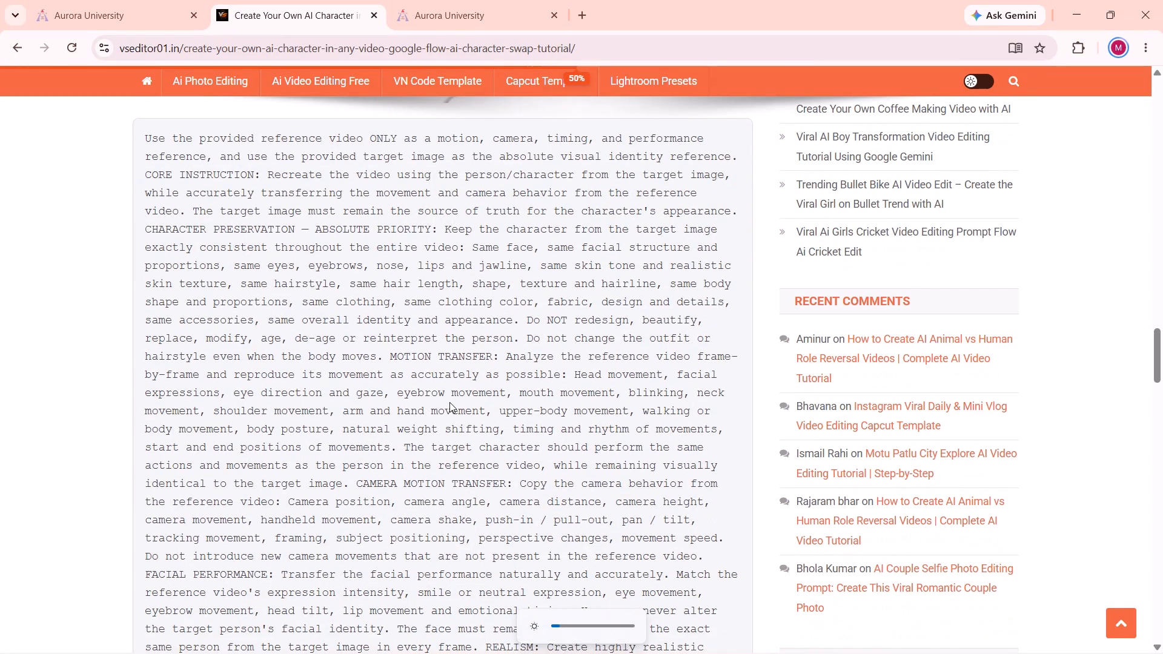
scroll(449, 402, down, 1)
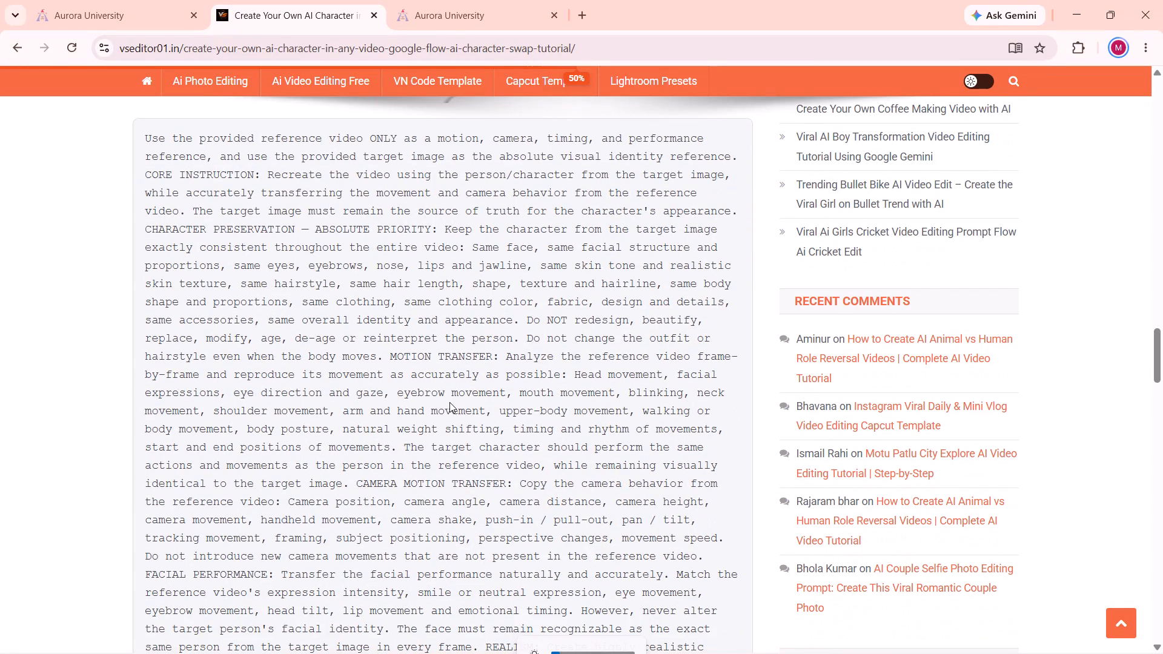
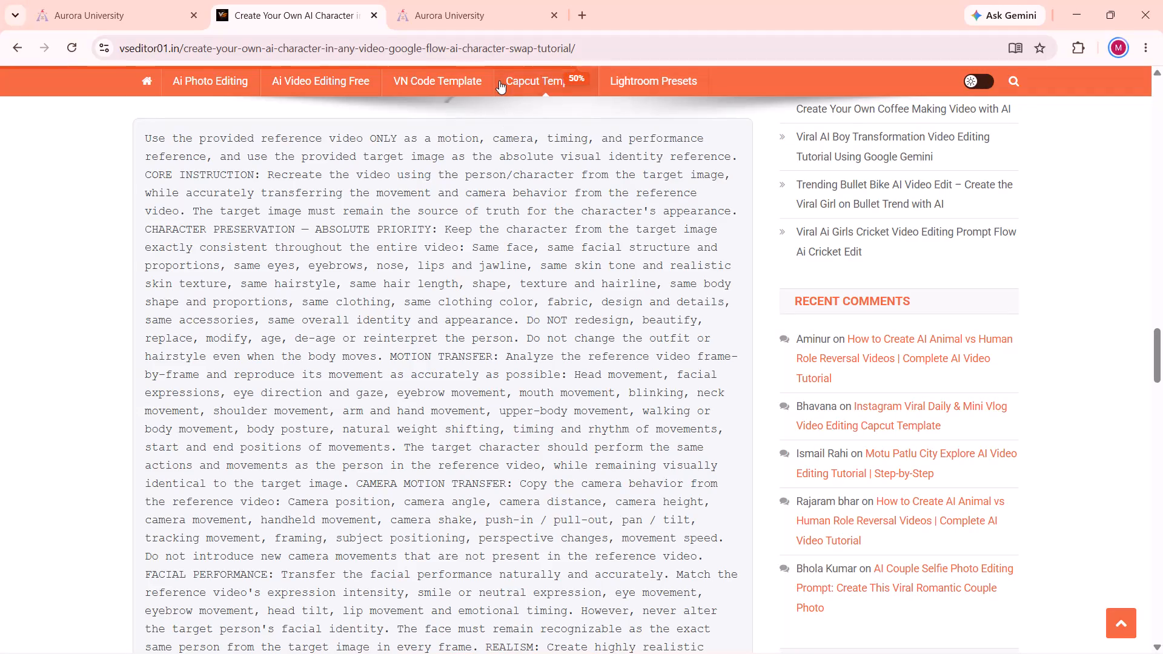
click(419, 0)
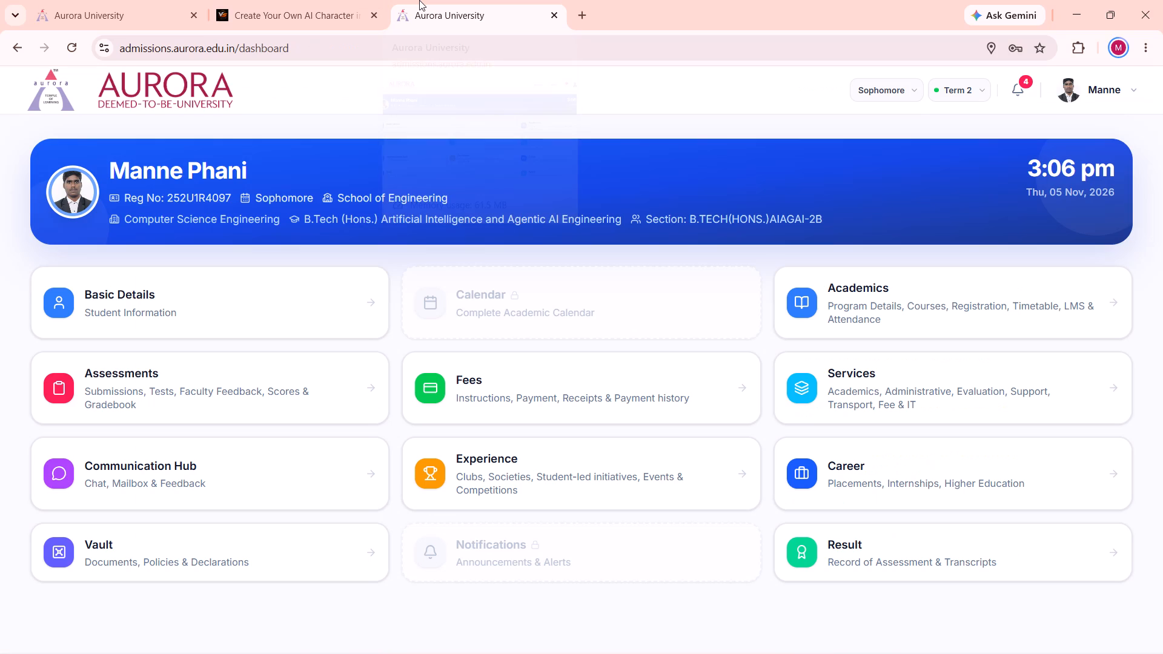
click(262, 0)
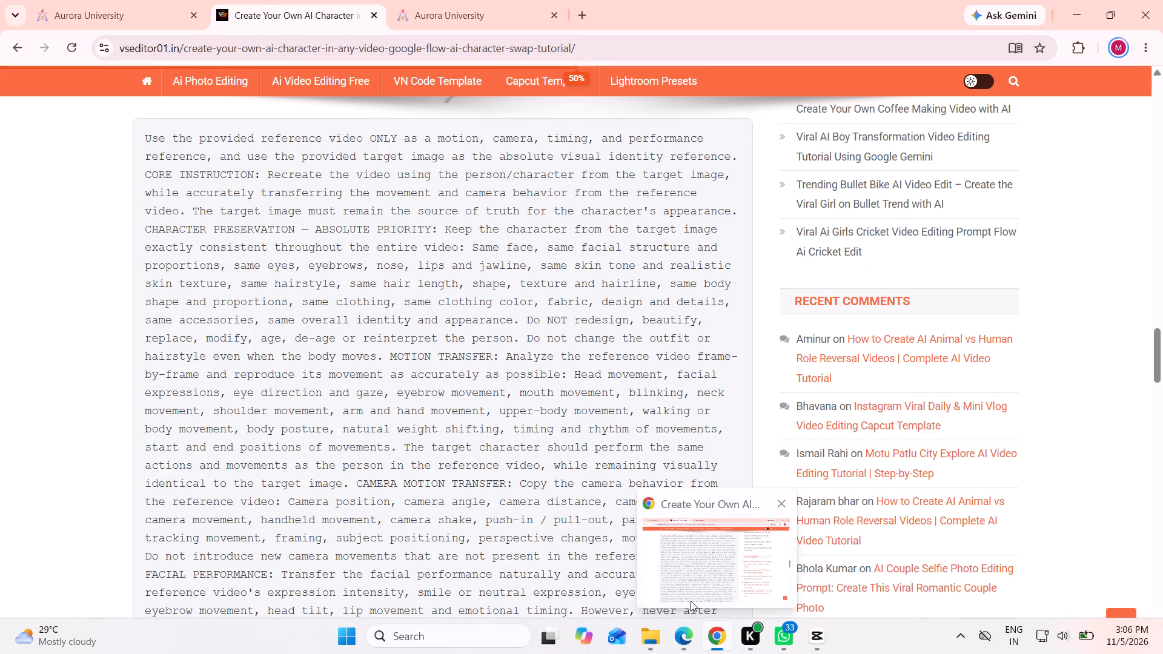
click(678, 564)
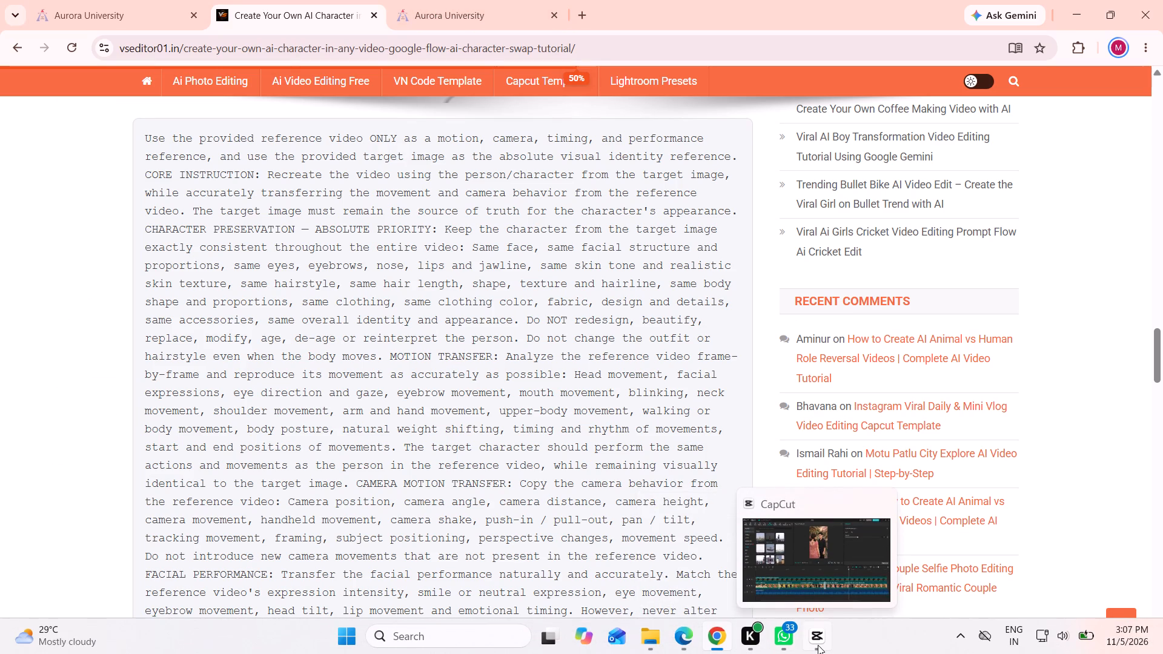
Switch to CapCut and add the Classic Mix transition at the cut between the second 2 nob.mp4 clip and the final clip.
click(781, 573)
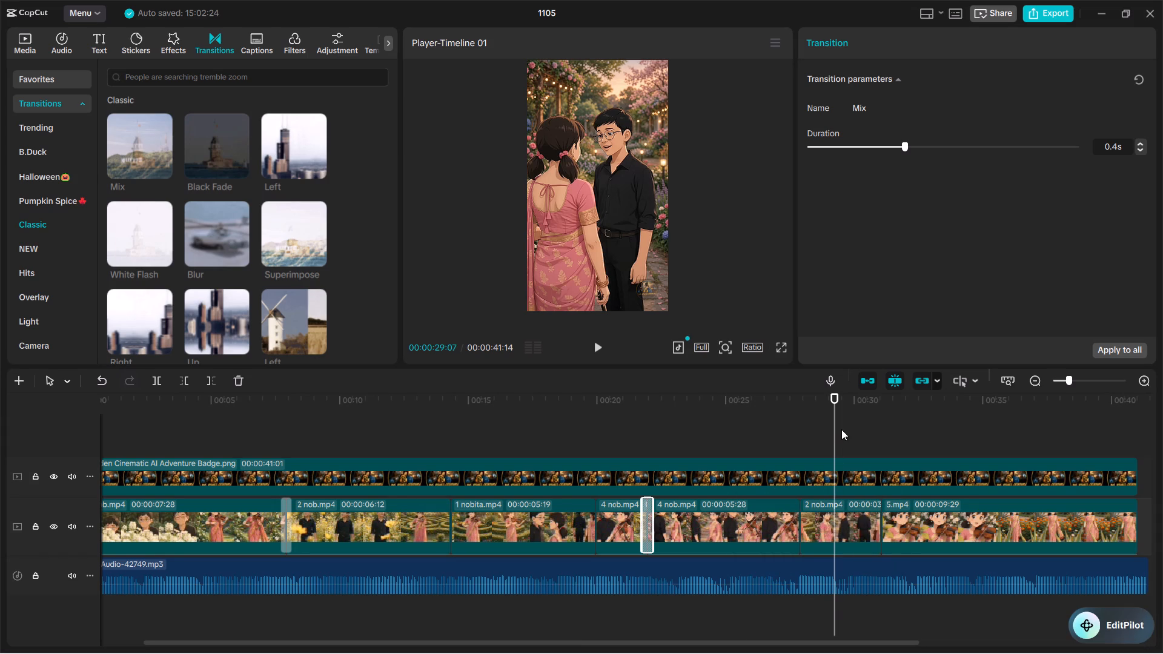
drag(835, 415, 1035, 441)
scroll(1035, 441, left, 1)
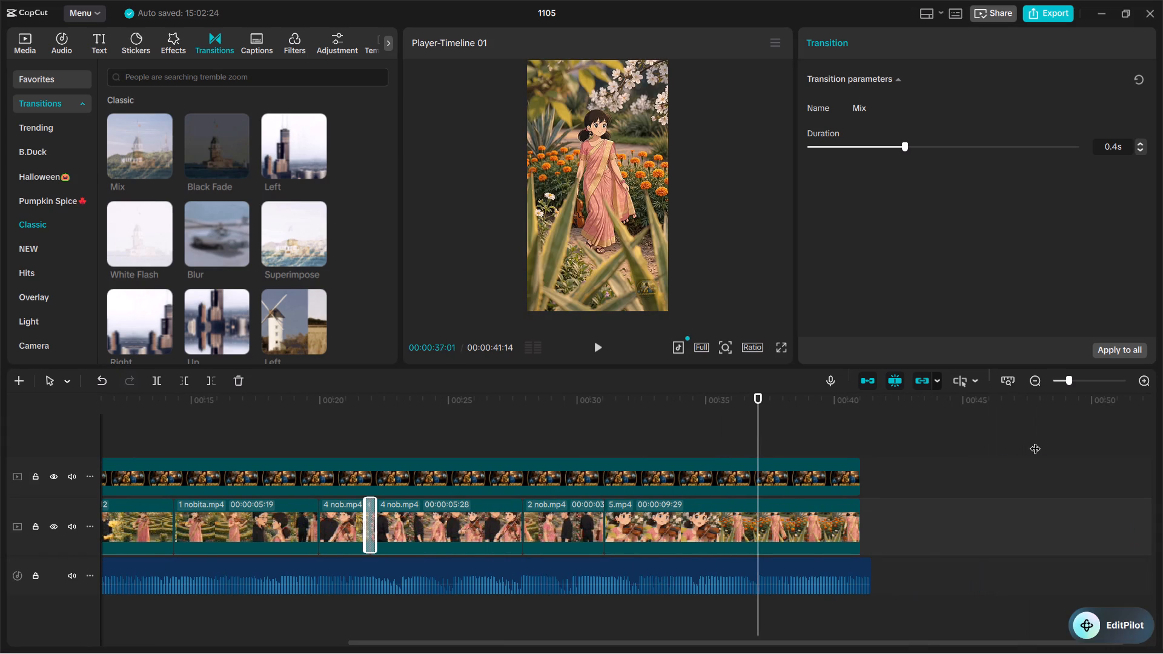
scroll(1035, 441, left, 1)
drag(726, 412, 568, 362)
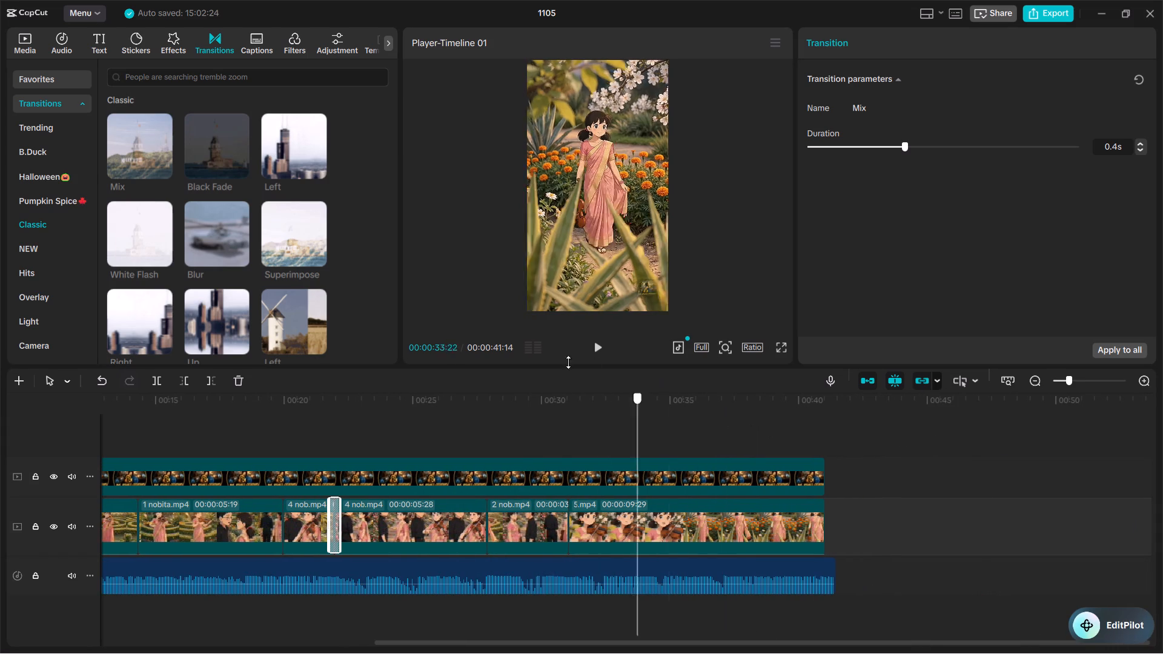
drag(568, 362, 519, 357)
click(177, 41)
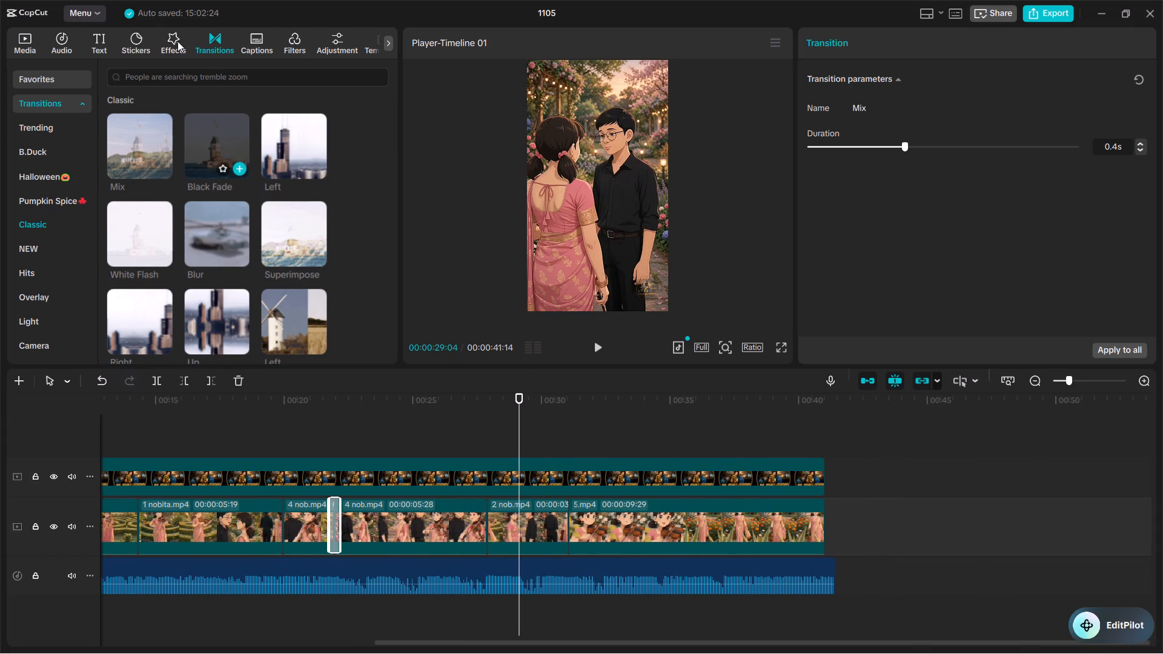
click(139, 37)
click(216, 48)
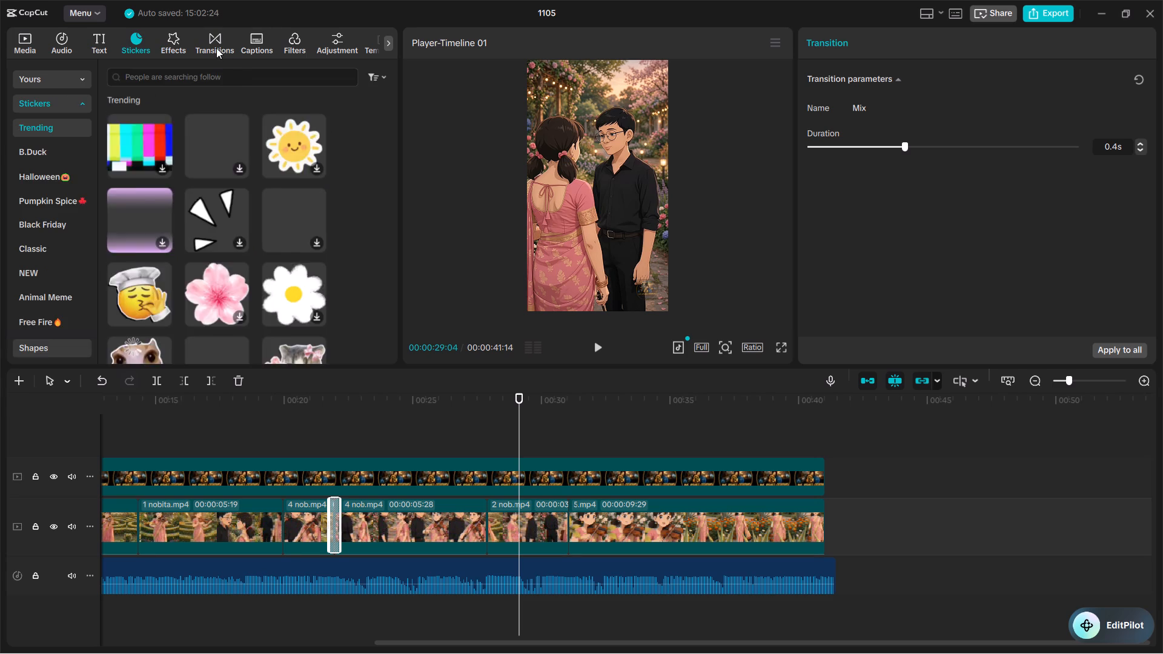
drag(127, 144, 486, 523)
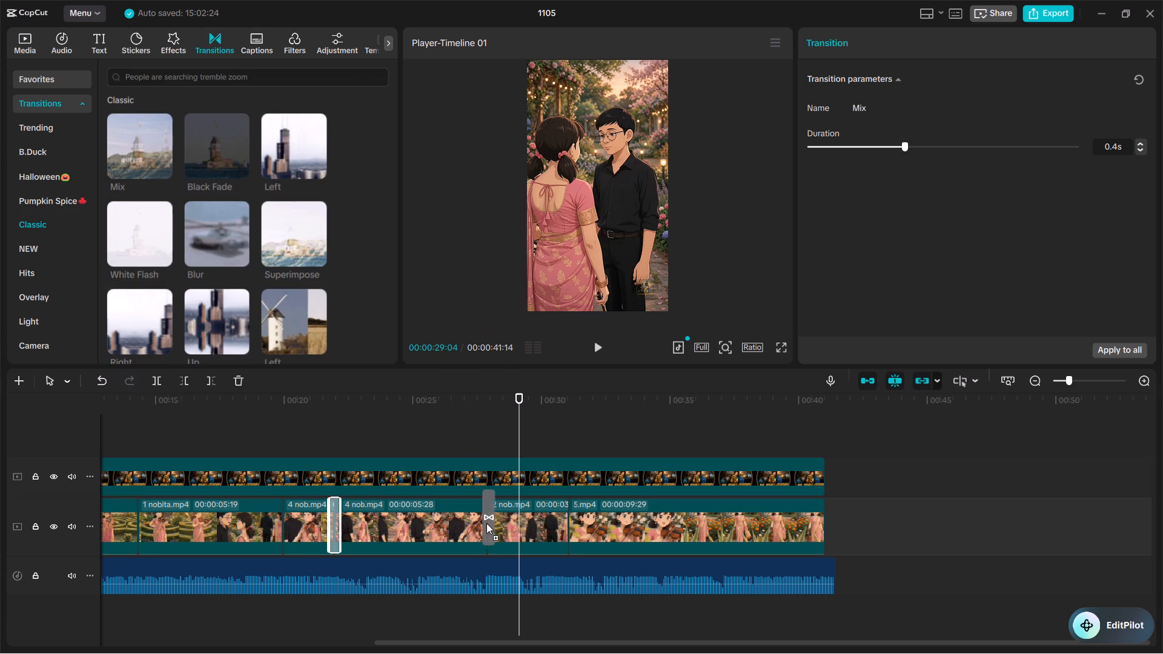
drag(486, 523, 557, 524)
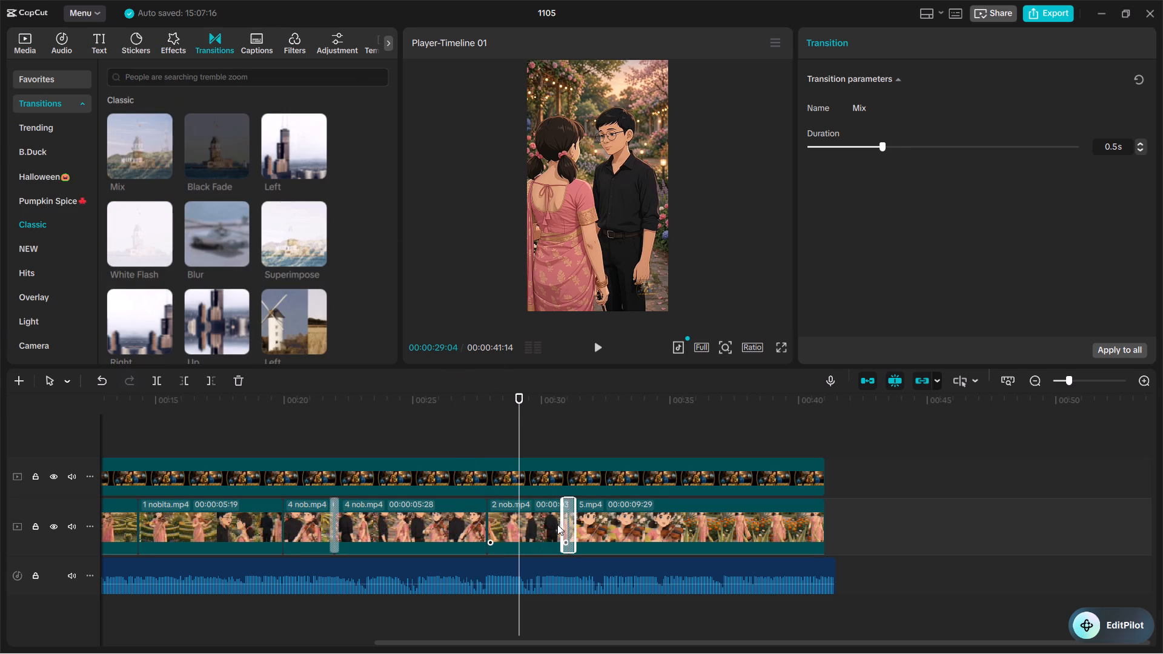
Scrub across the new Mix transition and the final clip, and return the playhead to the start of the timeline.
drag(523, 404, 622, 404)
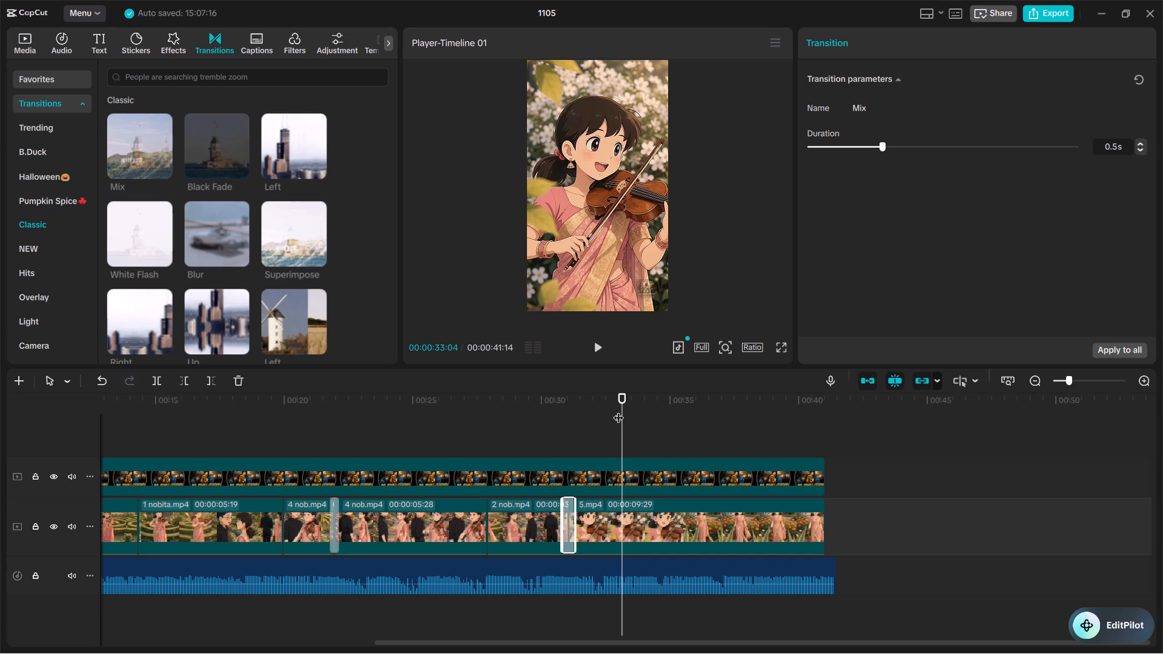
drag(618, 410, 274, 233)
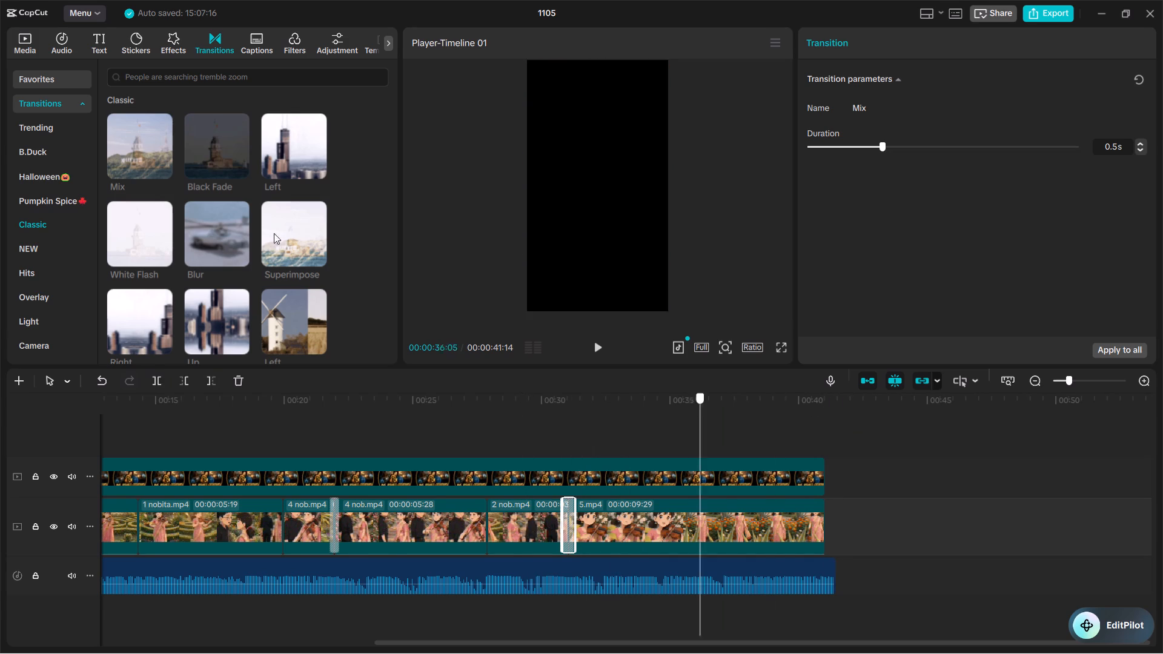
drag(274, 233, 959, 437)
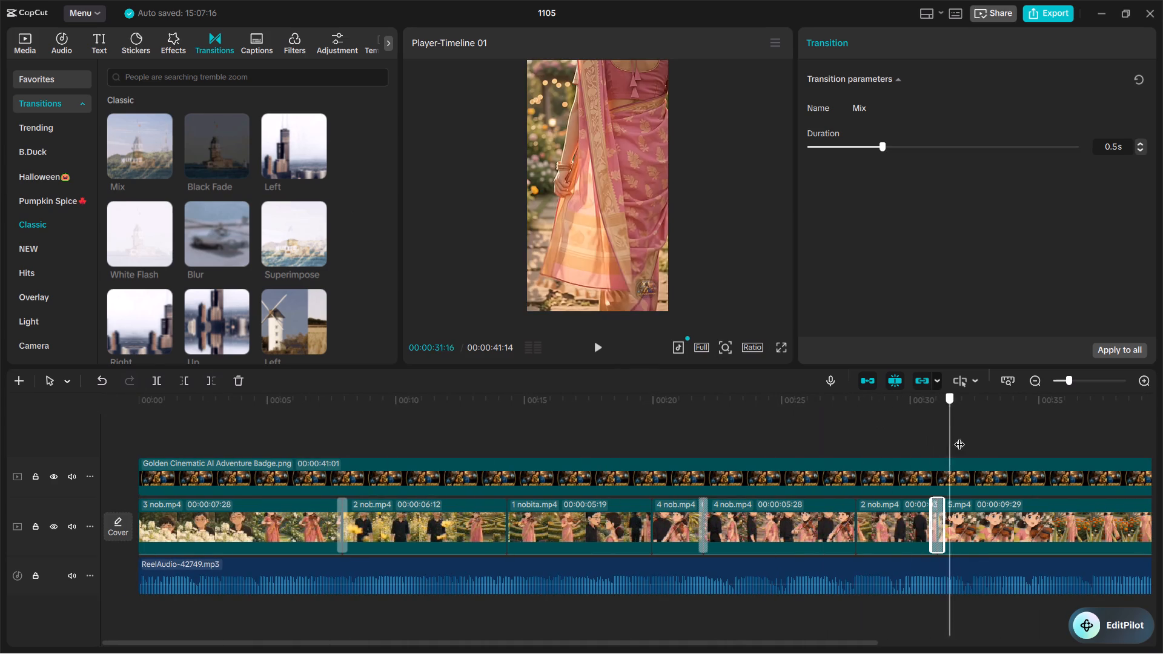
drag(959, 437, 1118, 424)
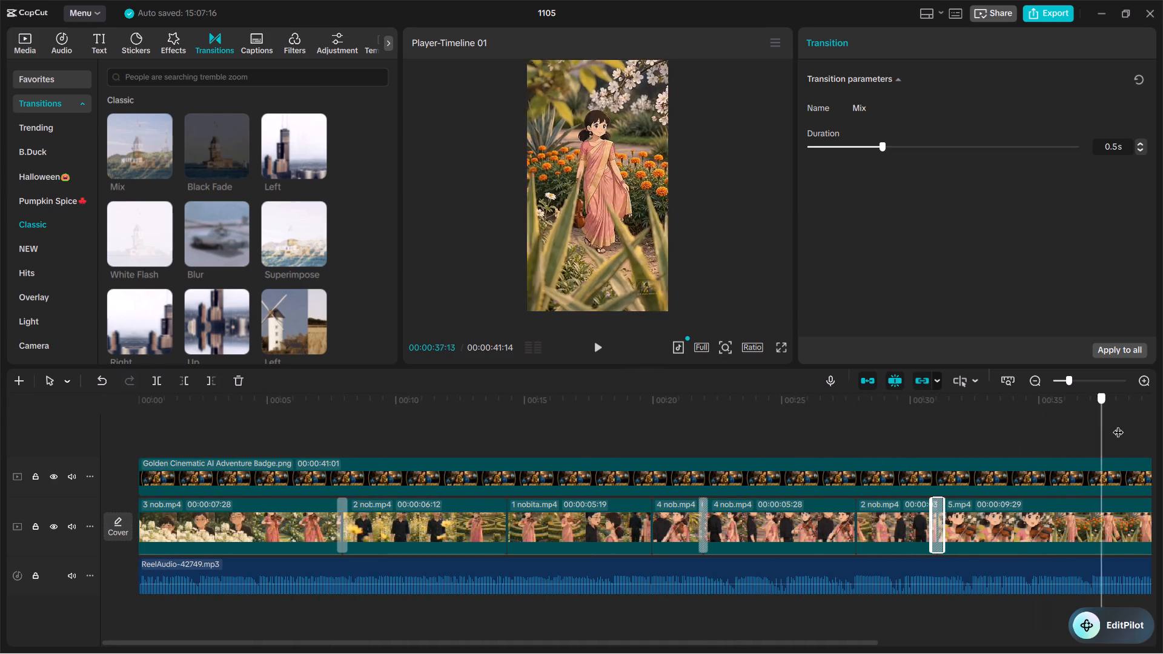
drag(1118, 424, 918, 492)
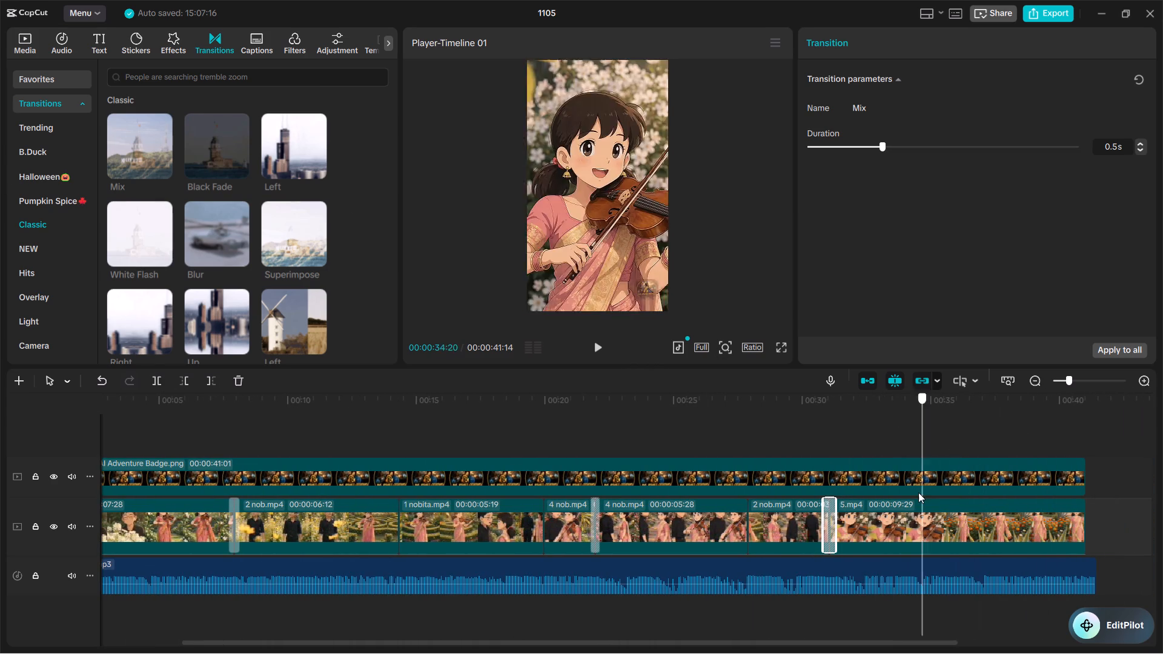
drag(918, 492, 12, 322)
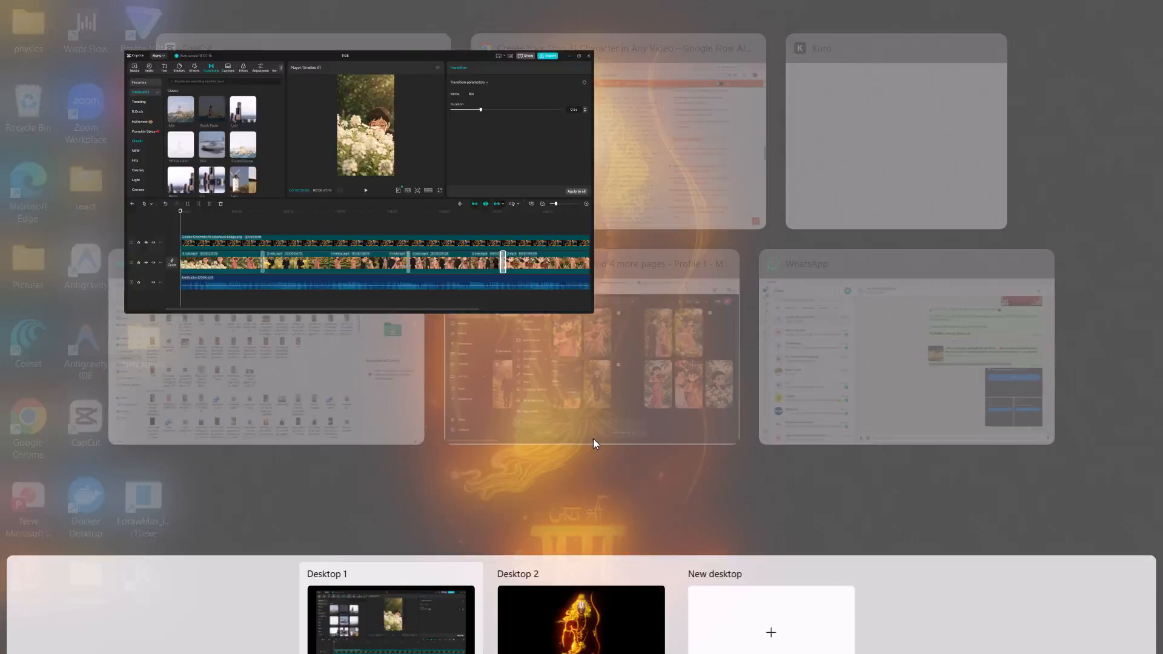
Switch to the Google Flow AI character-swap tutorial page in Chrome.
click(548, 208)
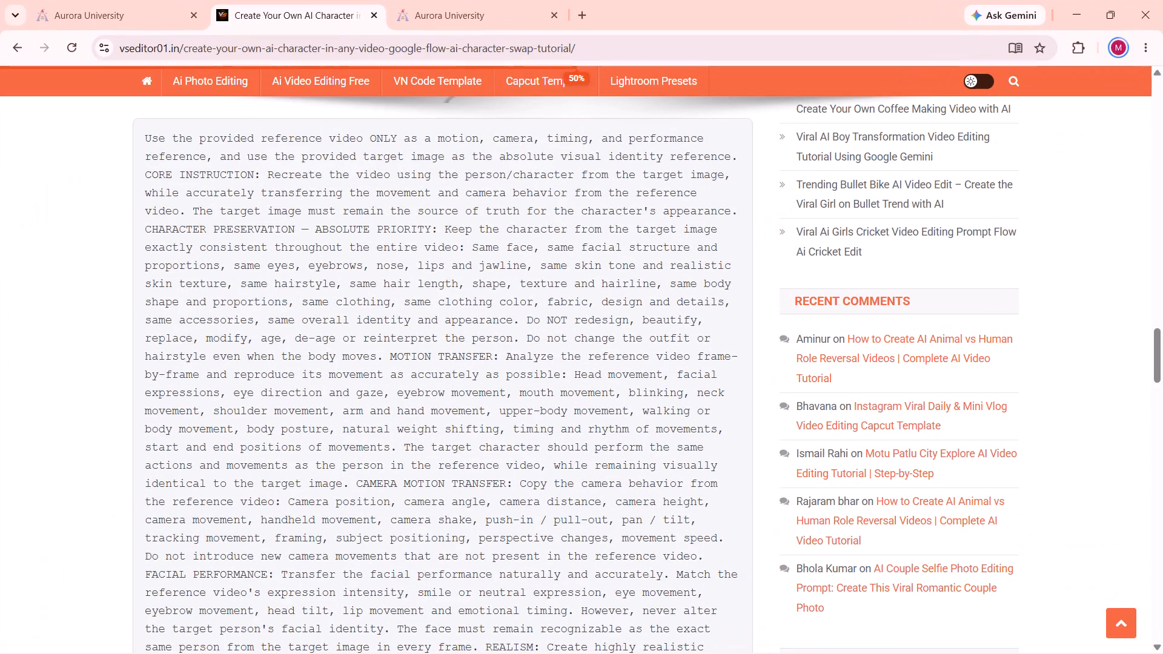
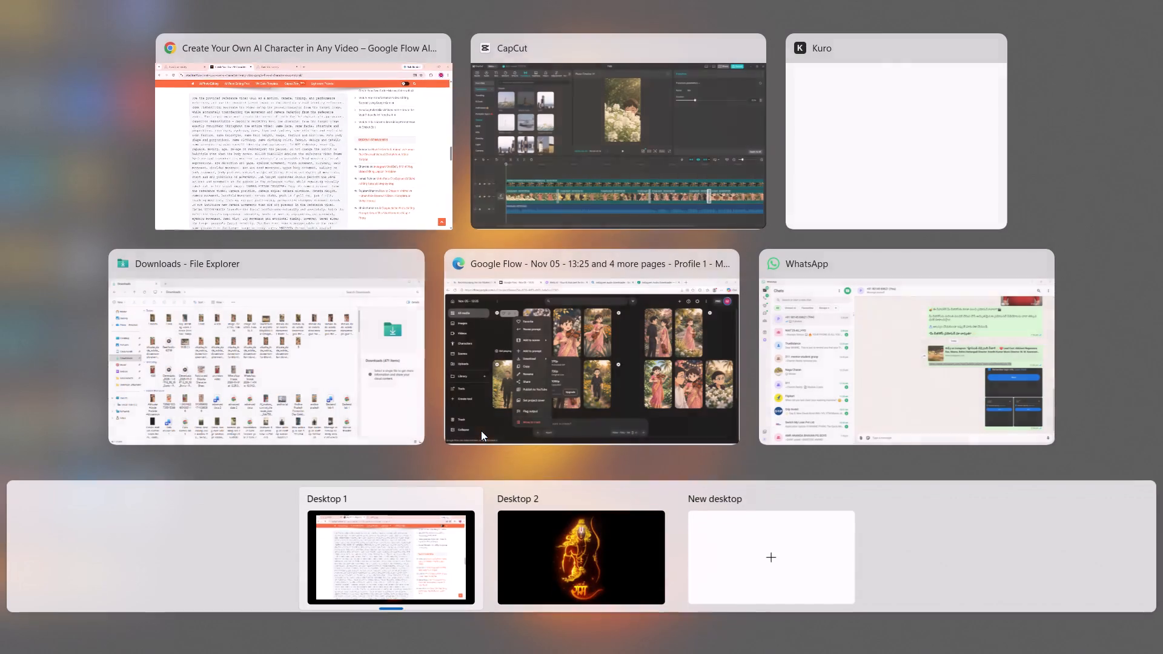
Switch to CapCut and play the reel from the start, restarting it once, to check the clips and Mix transitions.
click(611, 142)
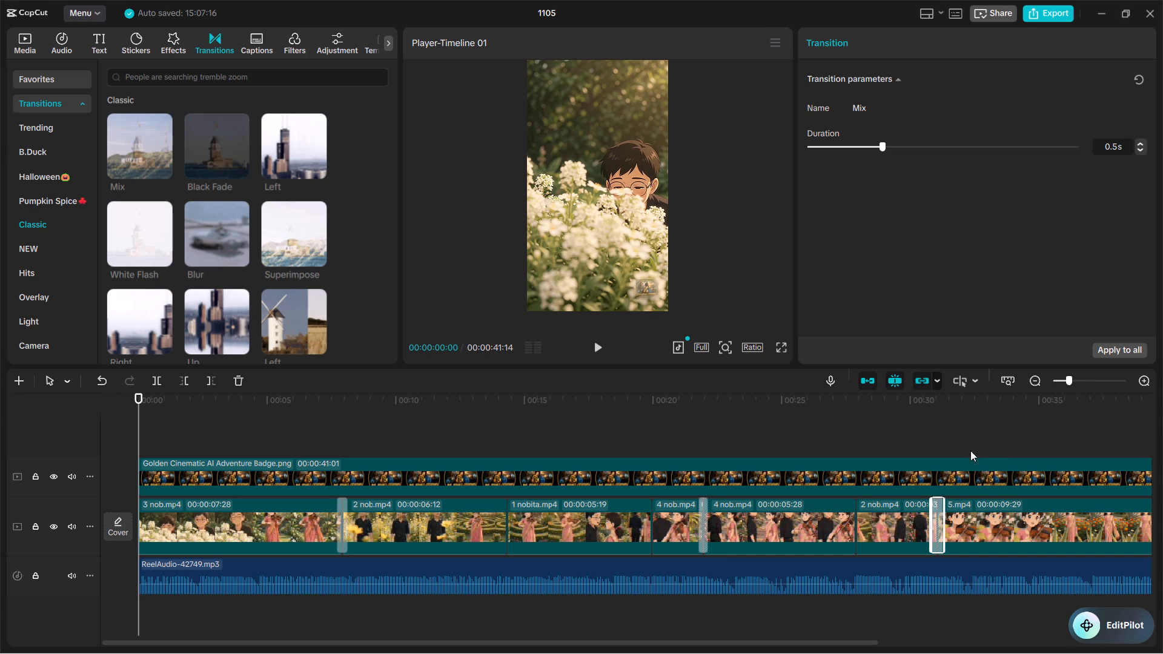
scroll(1002, 449, left, 1)
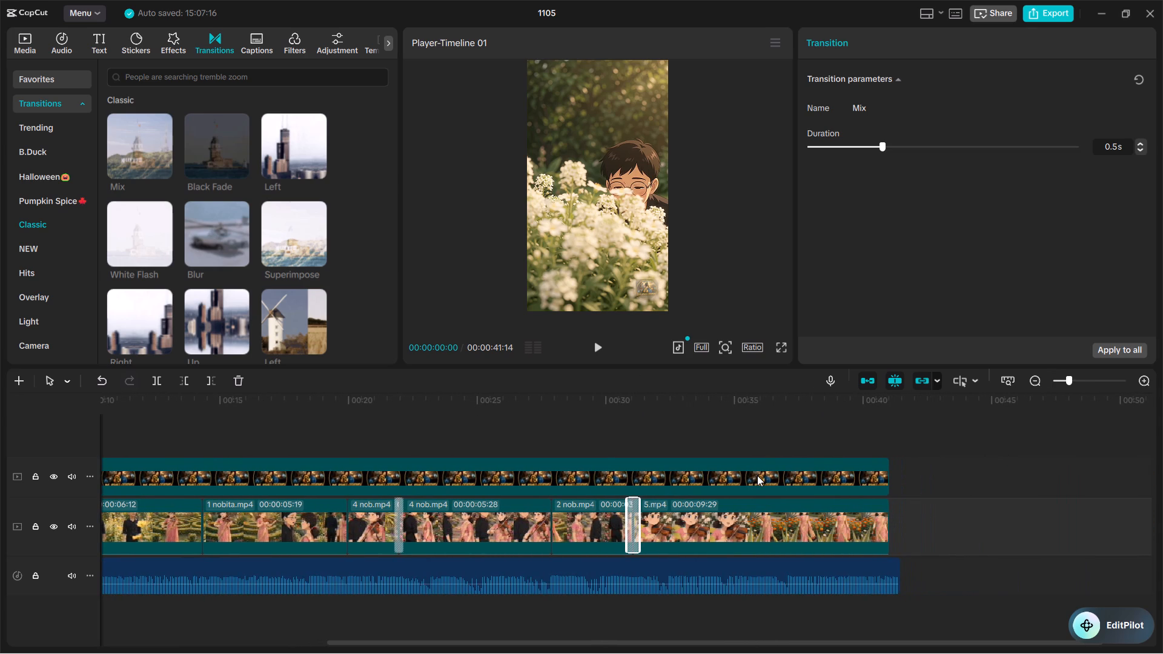
scroll(757, 475, right, 5)
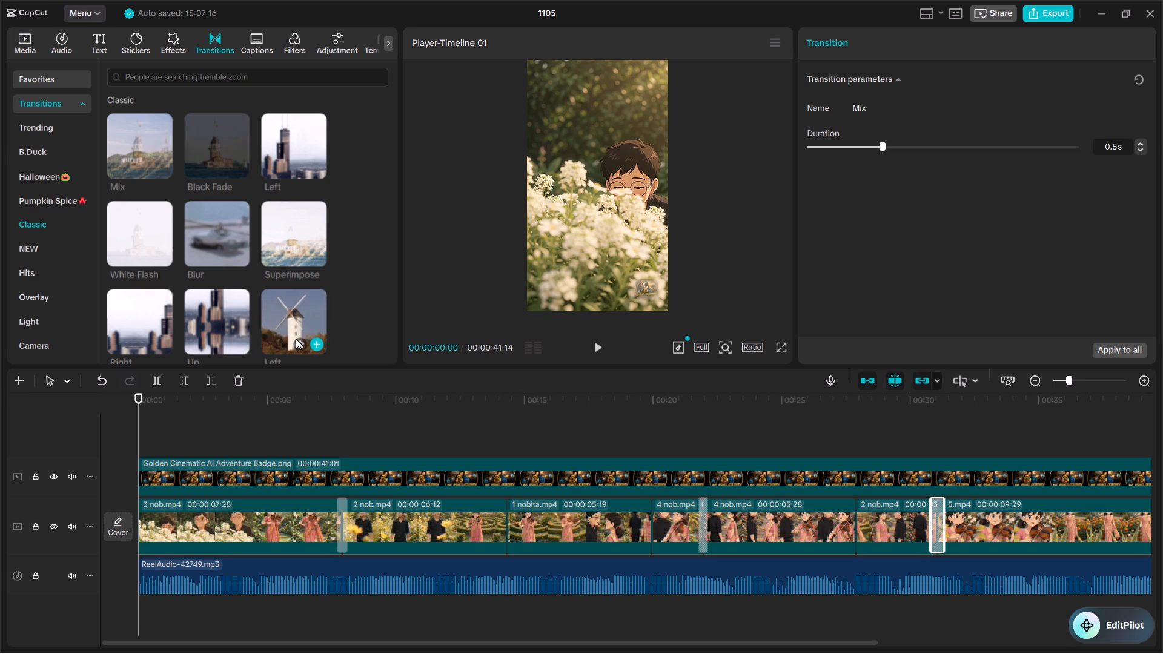
click(591, 347)
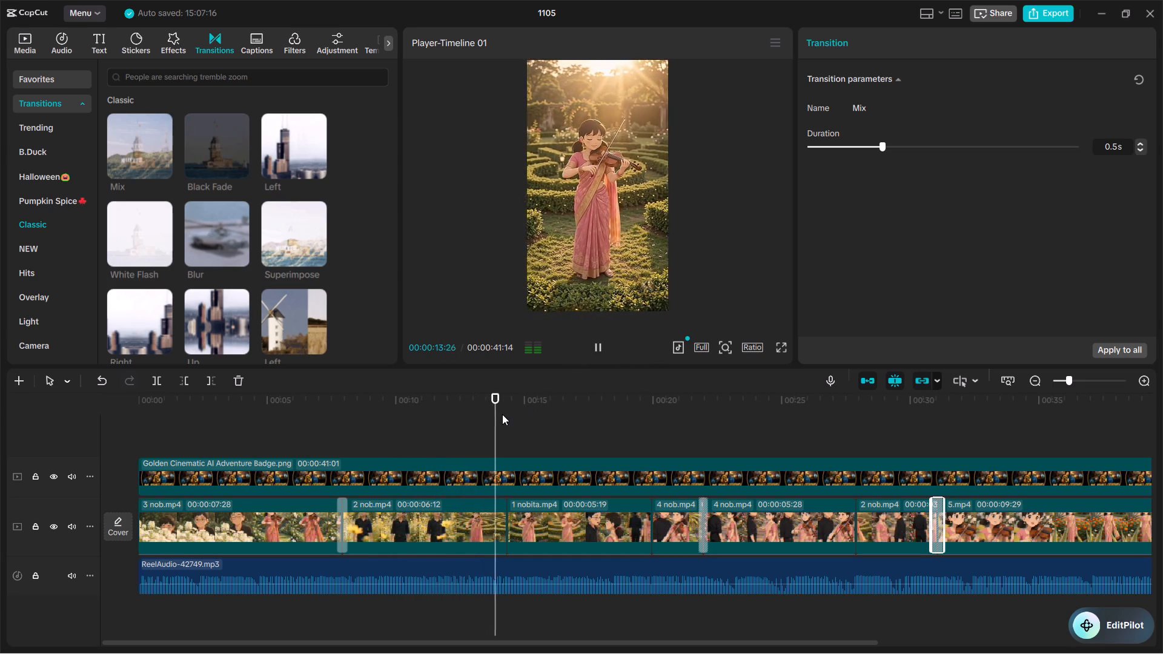
drag(502, 414, 8, 290)
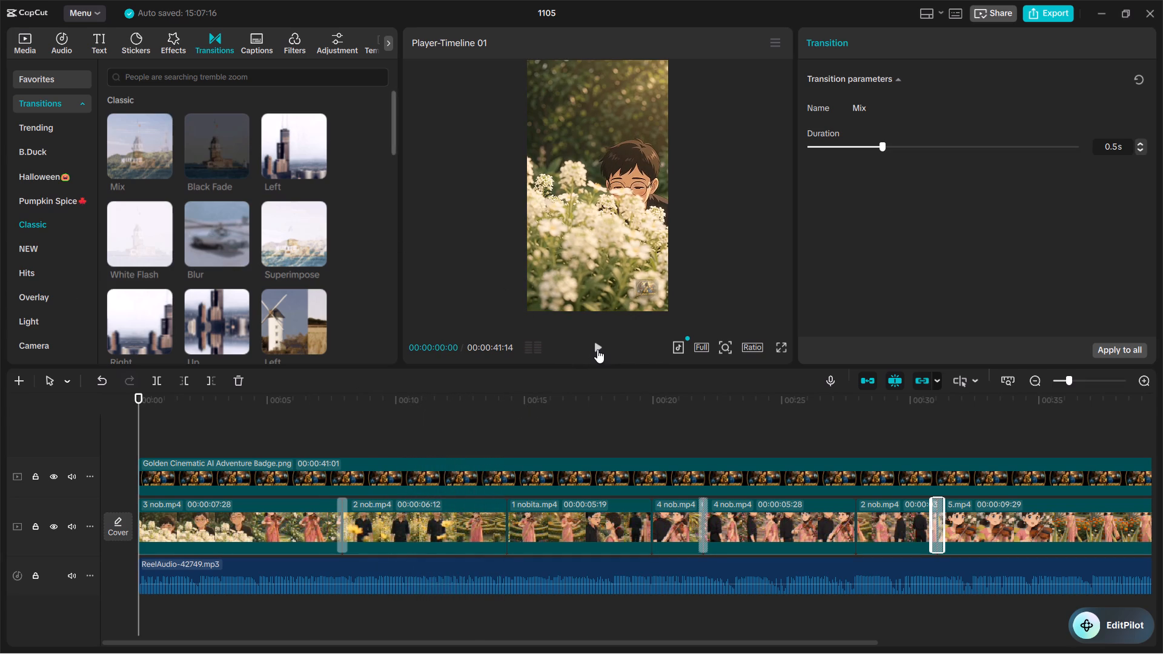
click(597, 349)
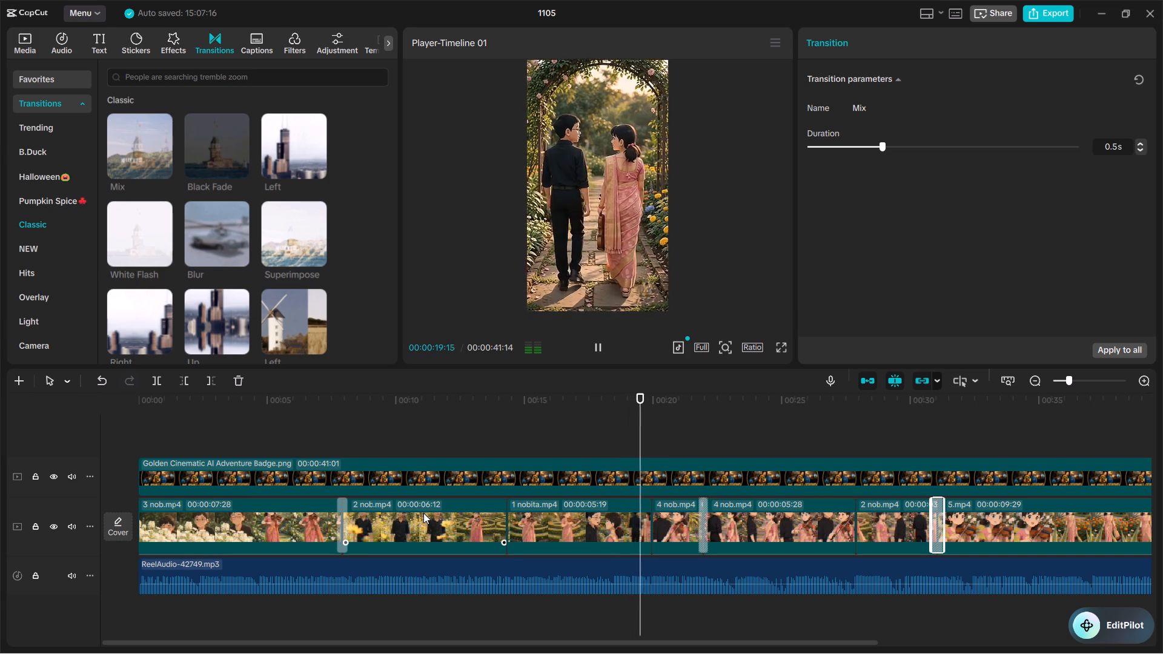
click(360, 523)
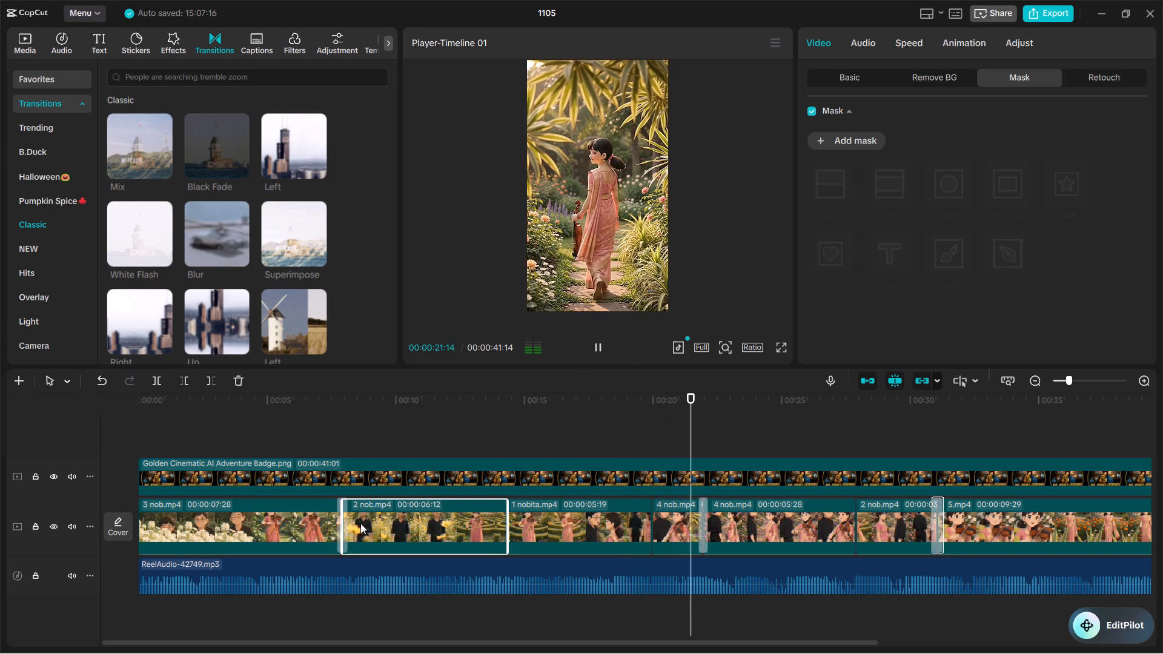
drag(342, 523, 331, 523)
click(601, 344)
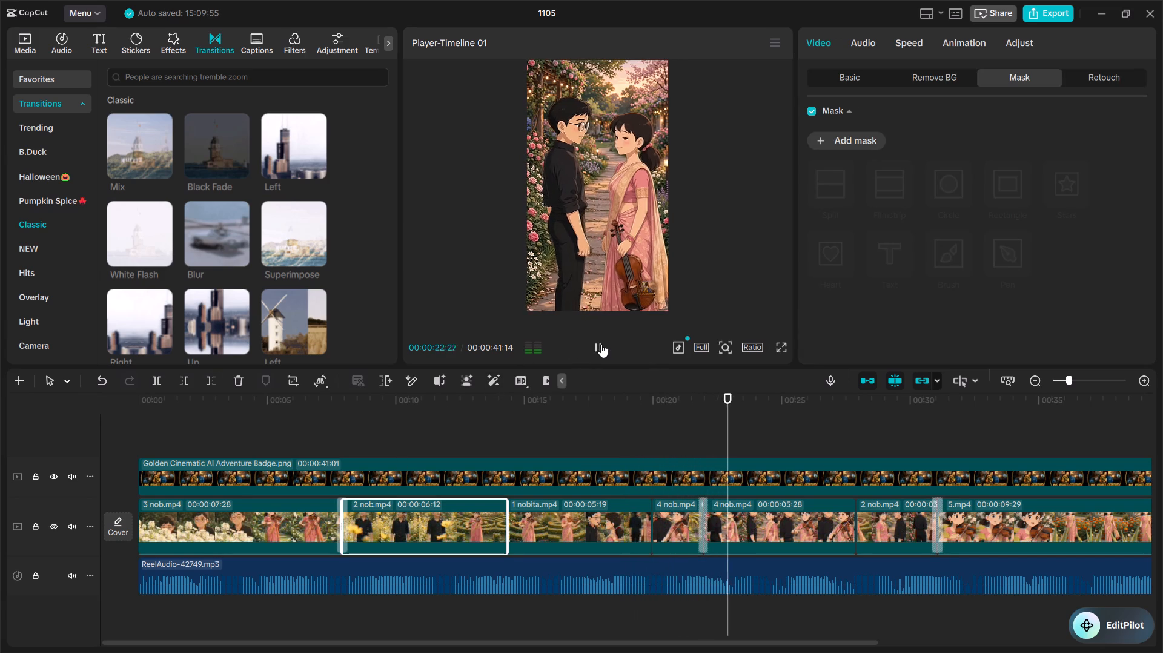
Replay the reel from about 00:00:18 through to its end, and return the playhead to the start of the timeline.
drag(751, 399, 609, 409)
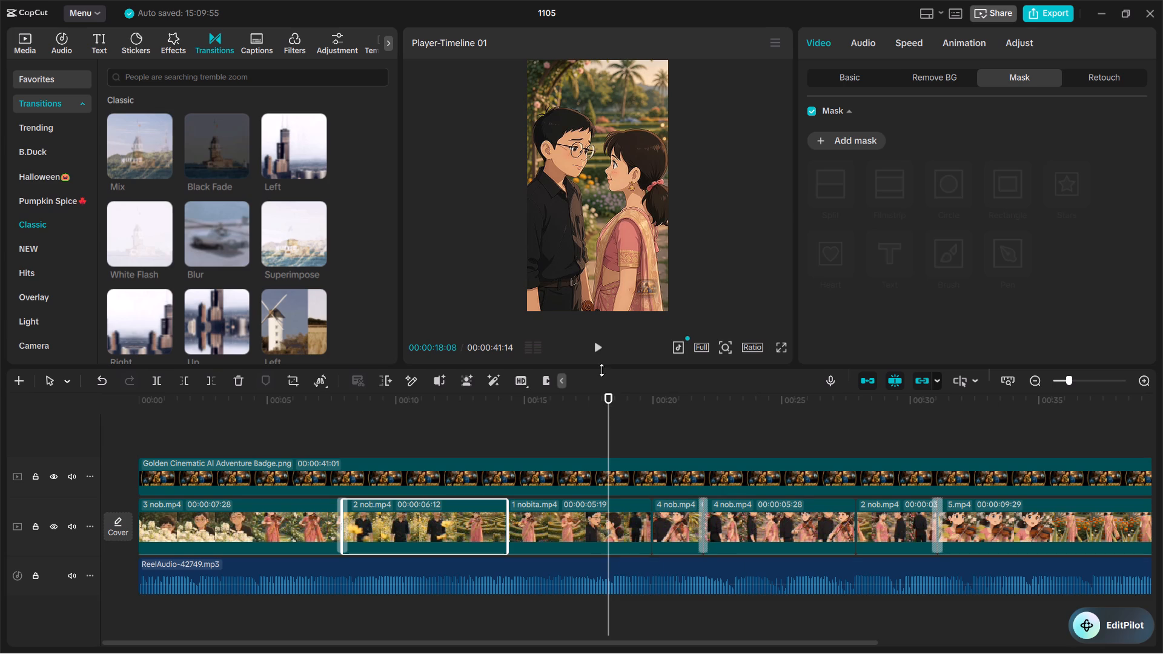
click(597, 347)
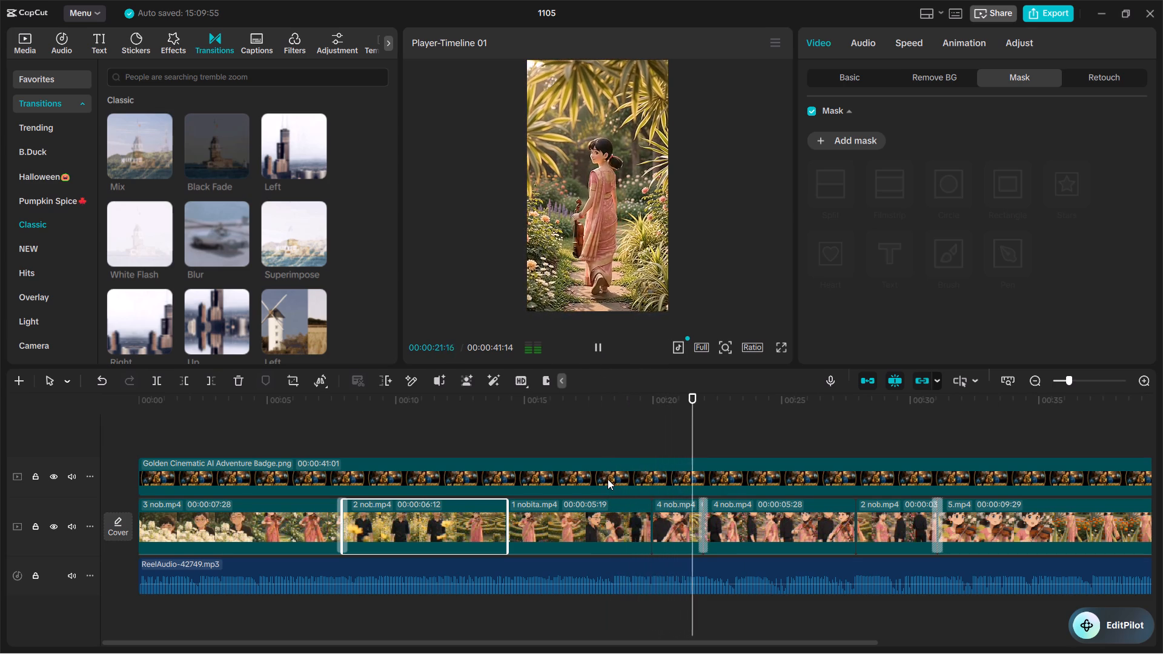
scroll(608, 479, down, 1)
scroll(608, 479, left, 1)
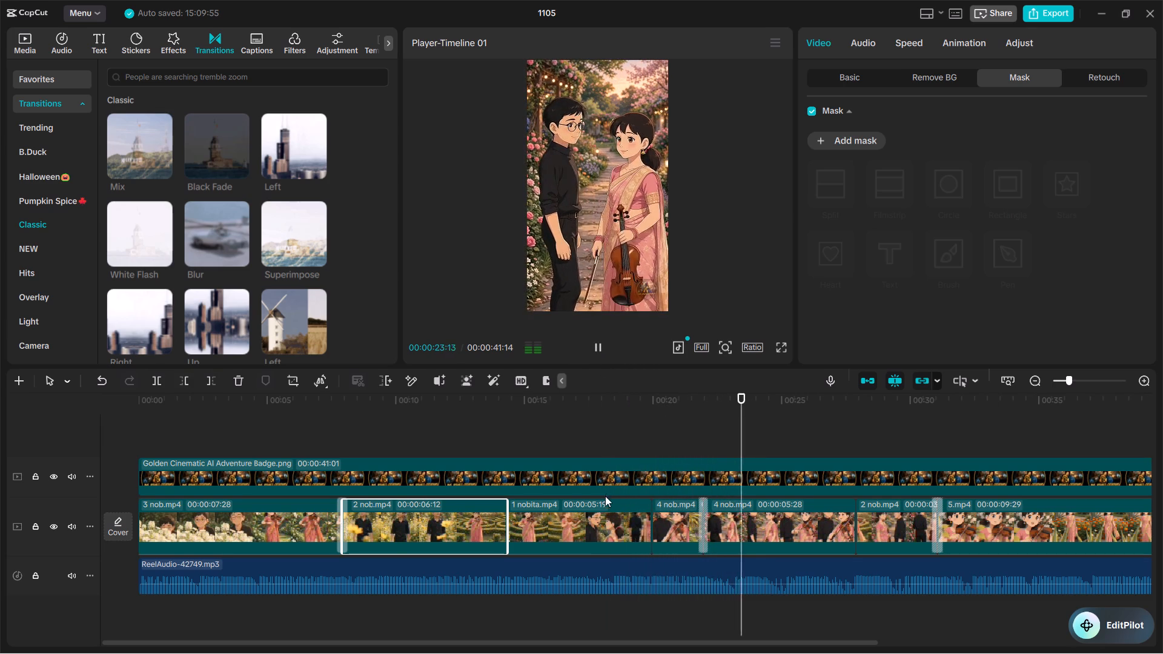
scroll(605, 500, left, 1)
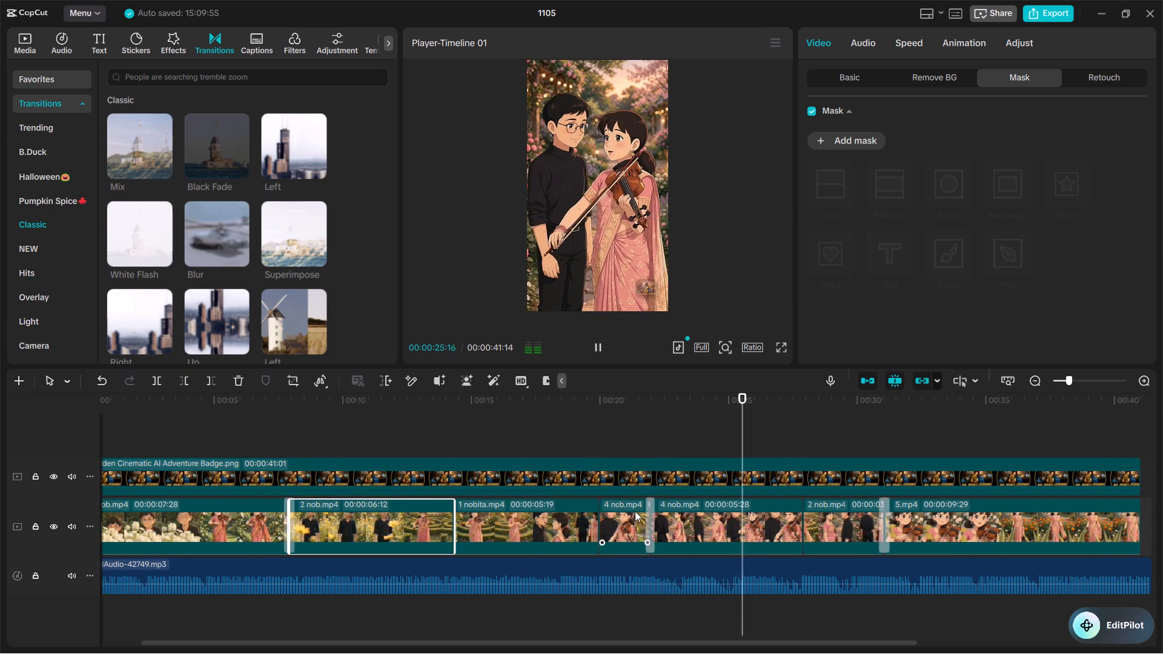
scroll(635, 511, left, 2)
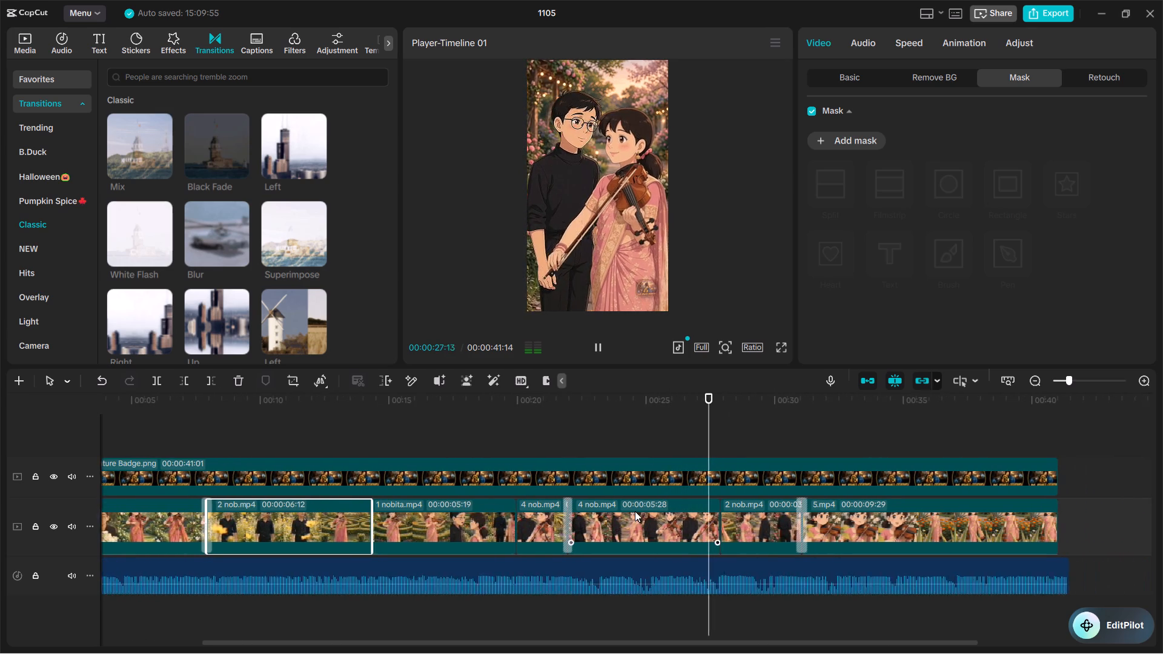
scroll(635, 511, left, 2)
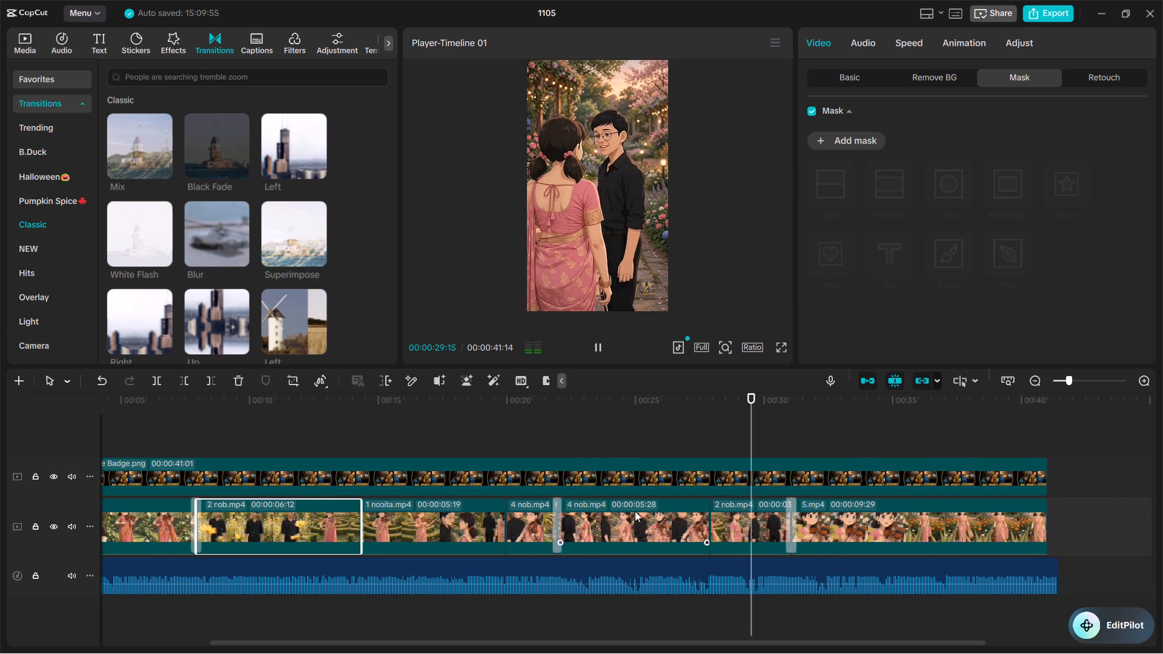
scroll(635, 511, left, 2)
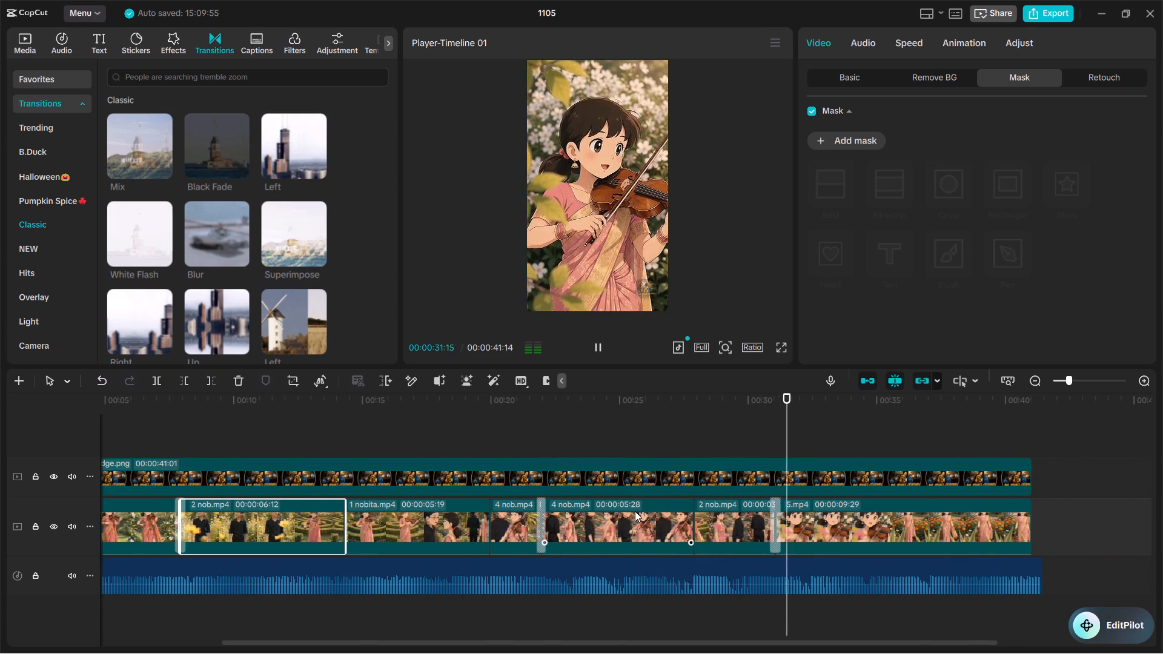
scroll(635, 511, left, 1)
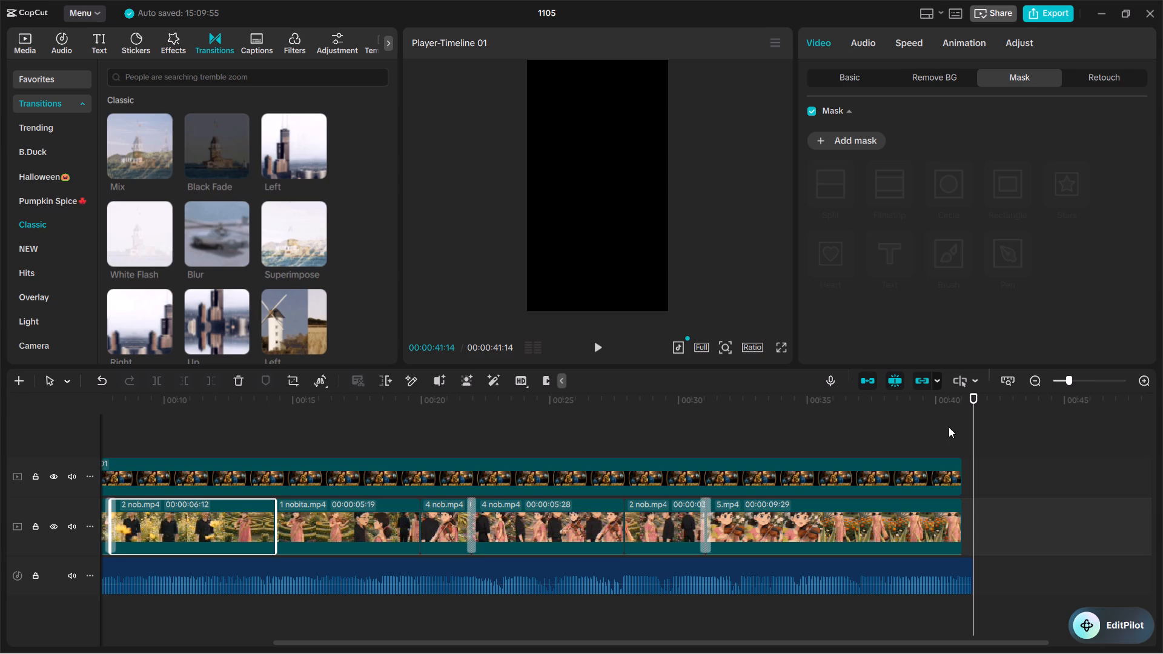
drag(968, 399, 420, 362)
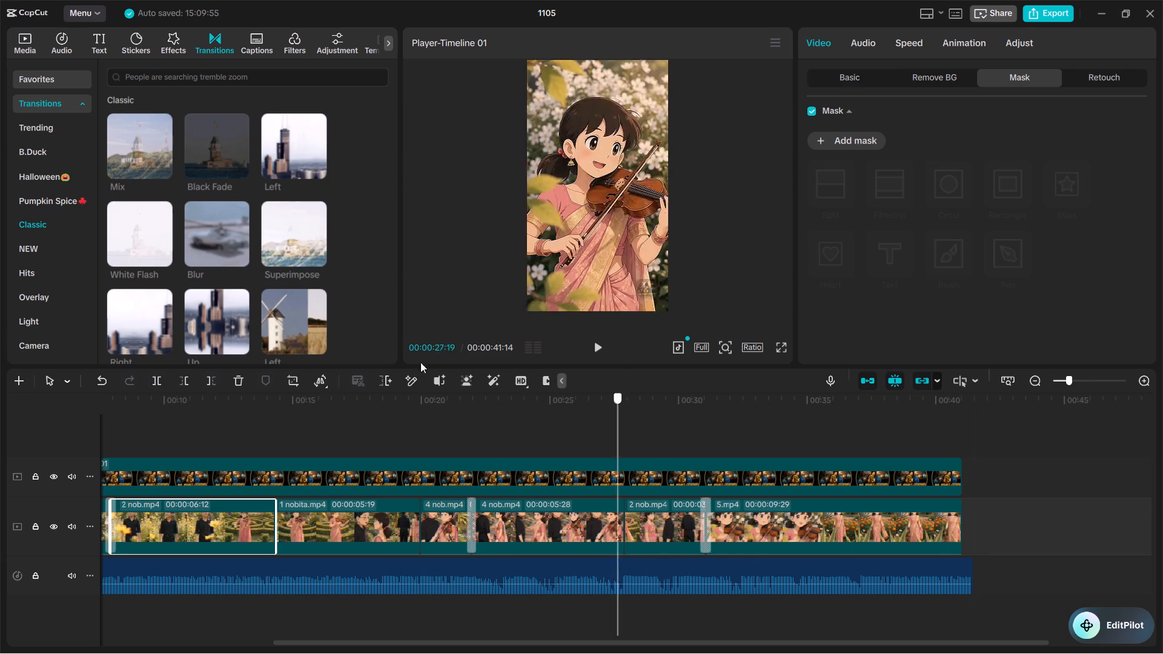
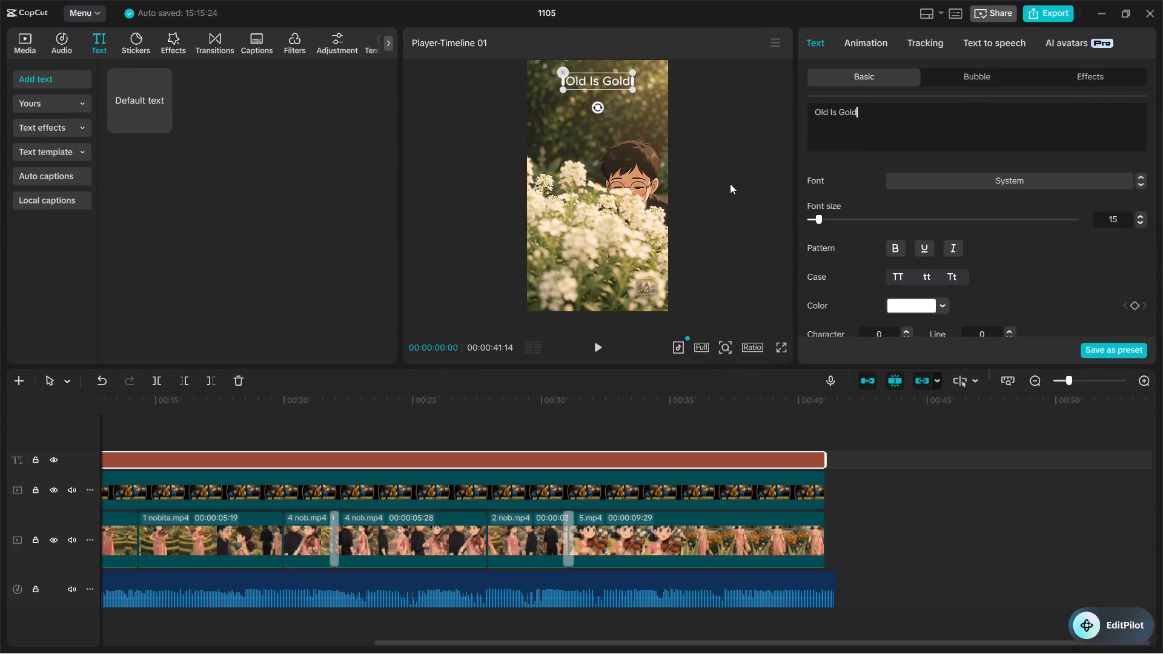
key(space)
key(ctrl+v)
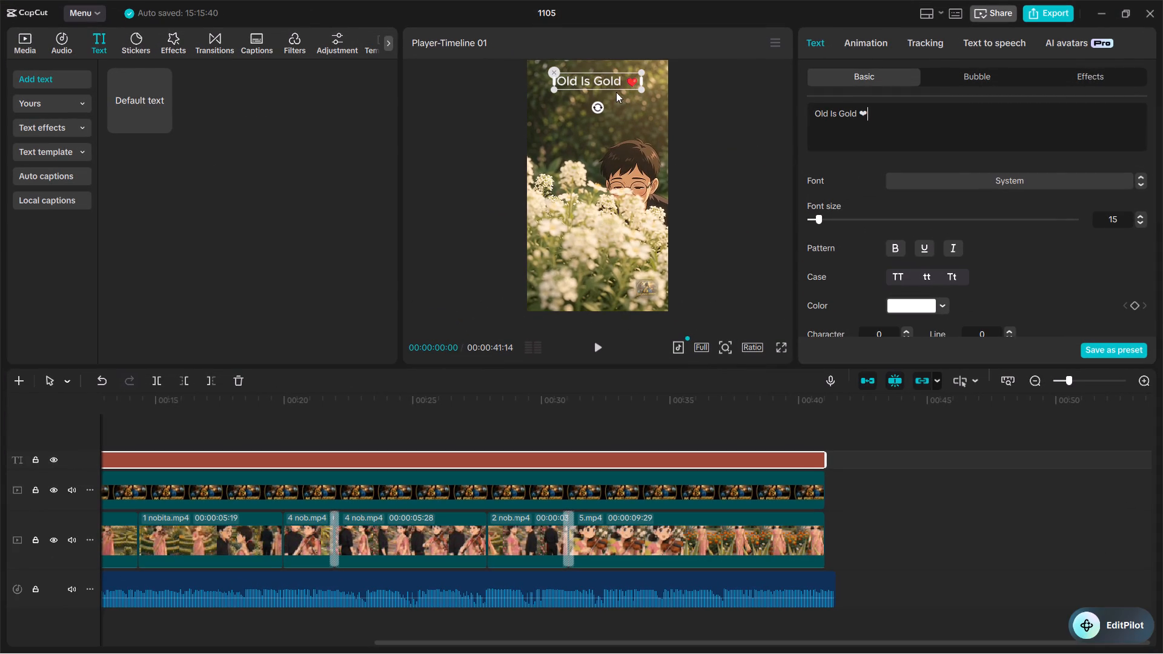
Play the reel's opening to about 00:00:04, and move the "Old Is Gold" title up to the frame's top edge, centred horizontally.
click(598, 349)
scroll(630, 422, left, 1)
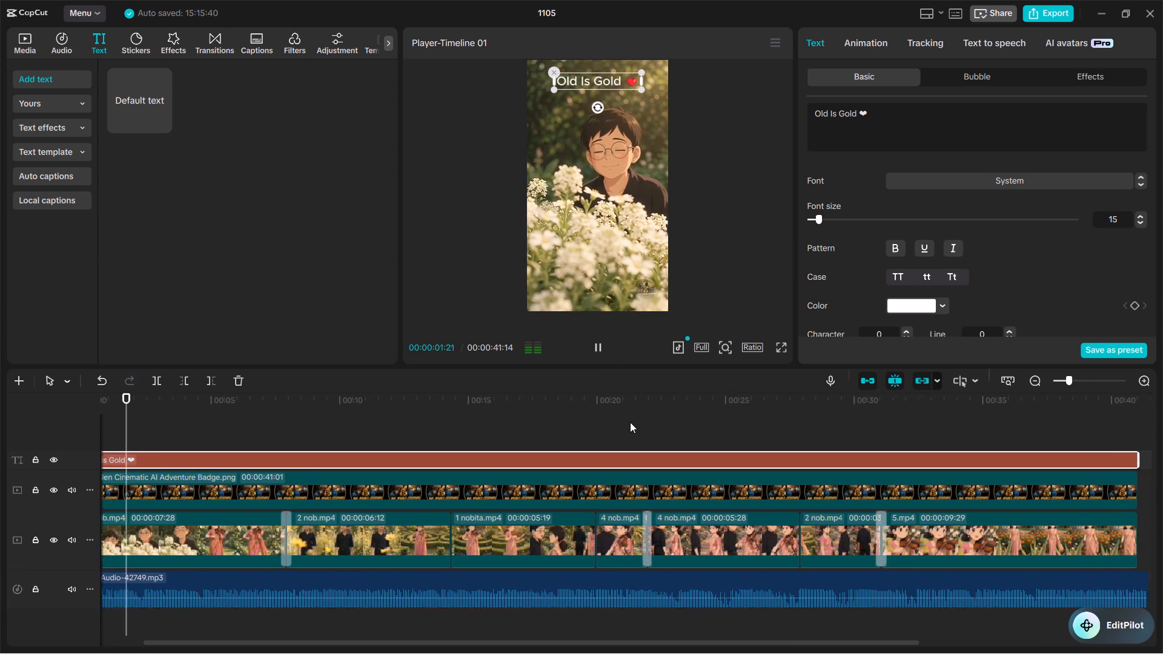
scroll(630, 422, left, 1)
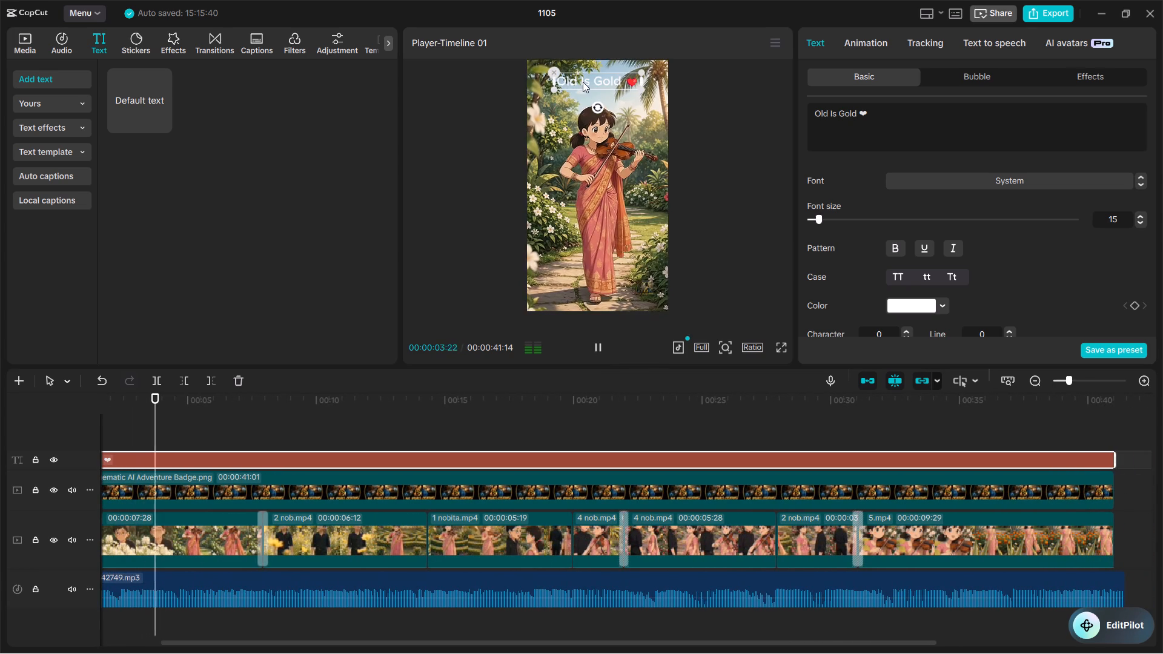
drag(591, 81, 597, 74)
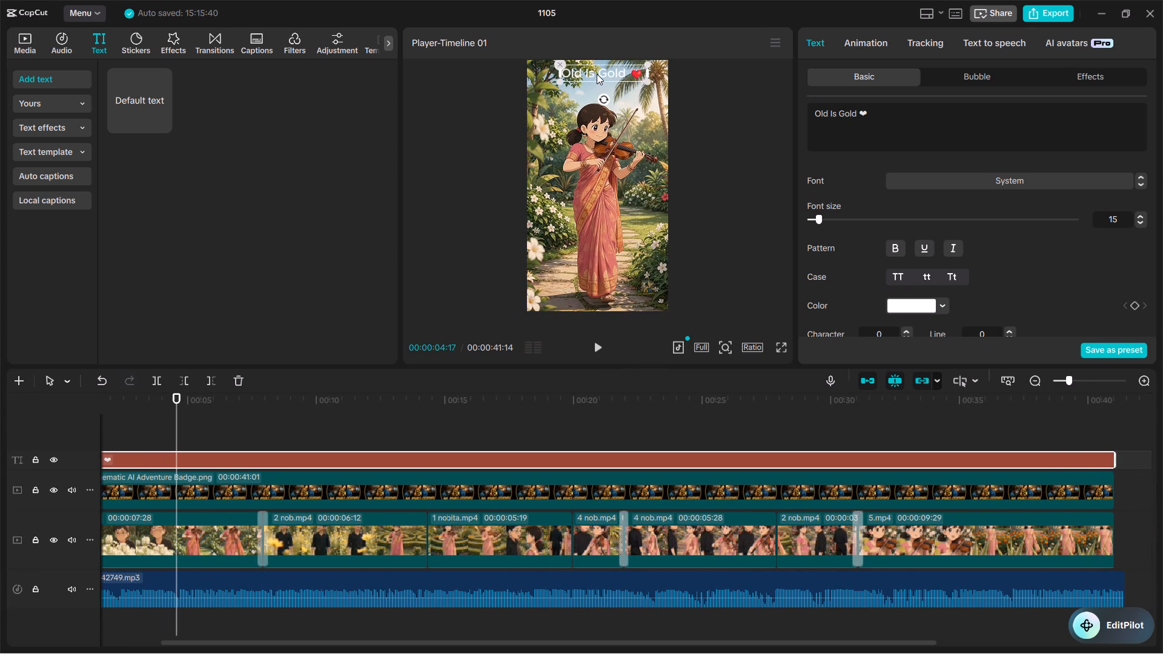
drag(597, 74, 591, 85)
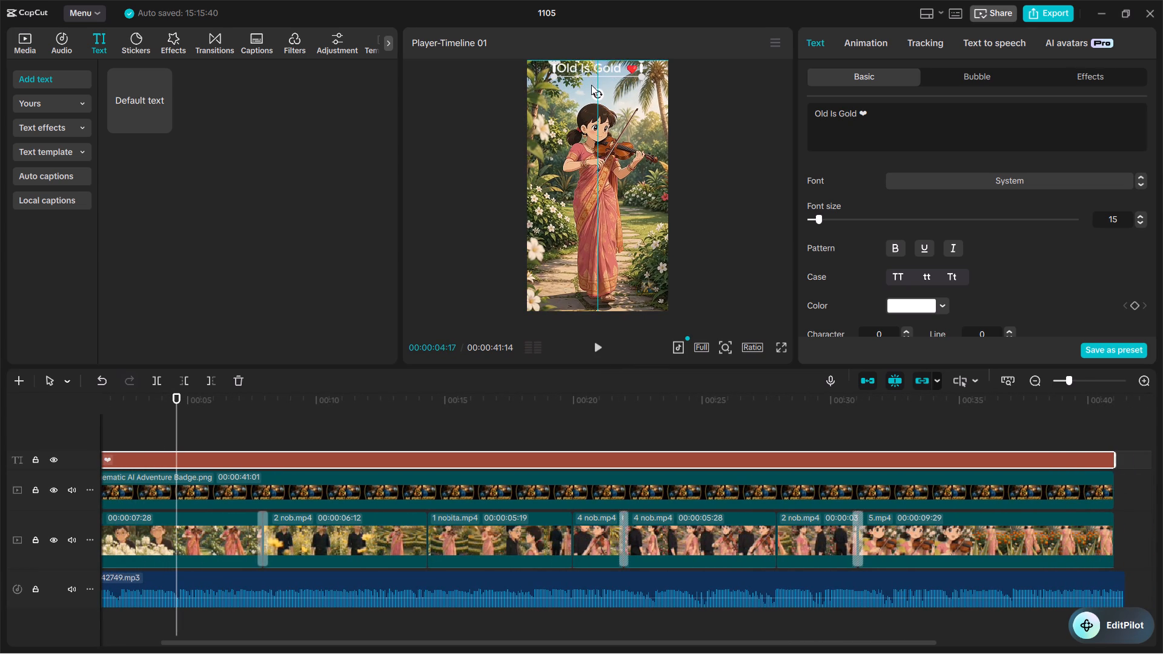
drag(591, 85, 591, 88)
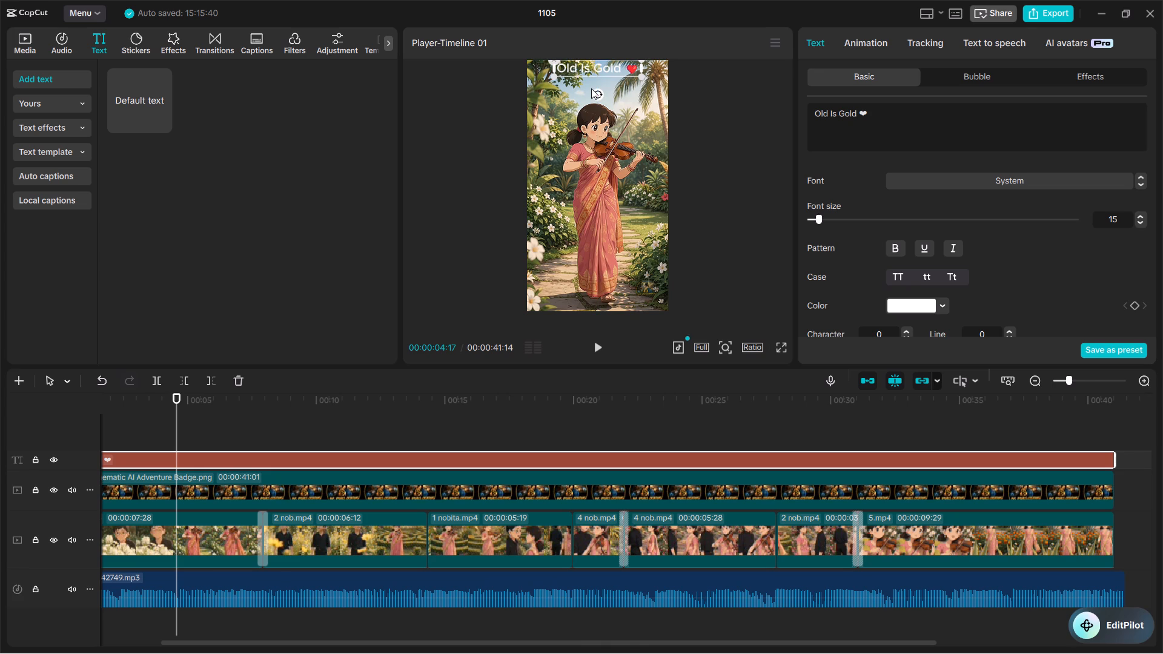
Reduce the "Old Is Gold" title's font size to 11 and move it slightly down from the frame's top edge, centred horizontally.
click(813, 220)
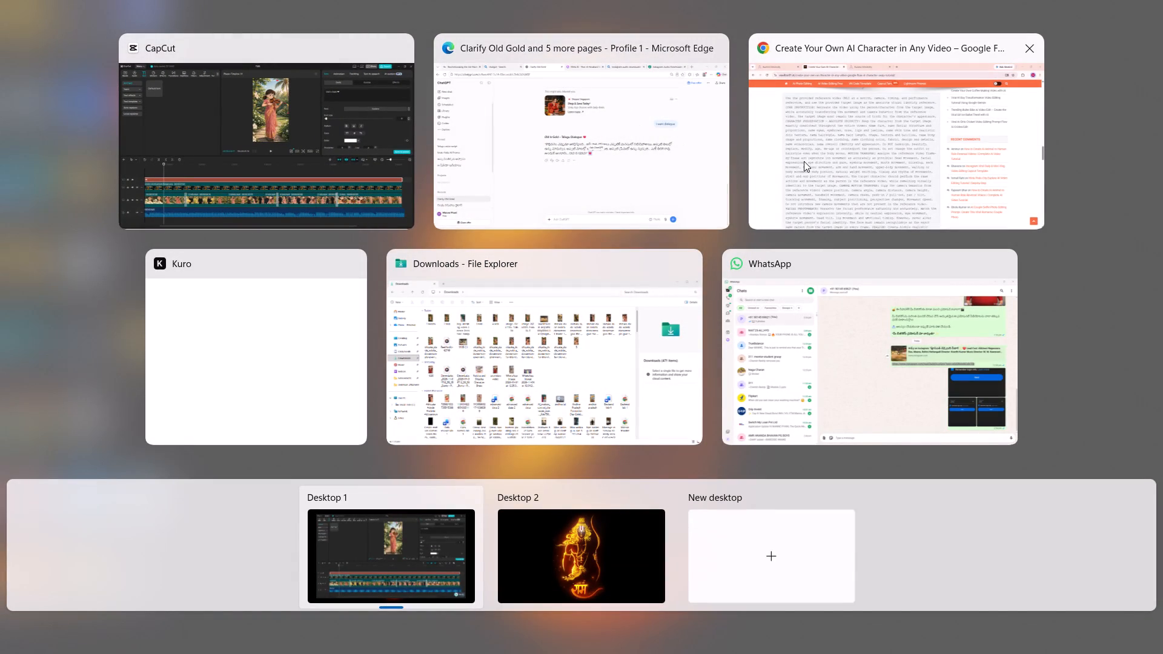
click(350, 139)
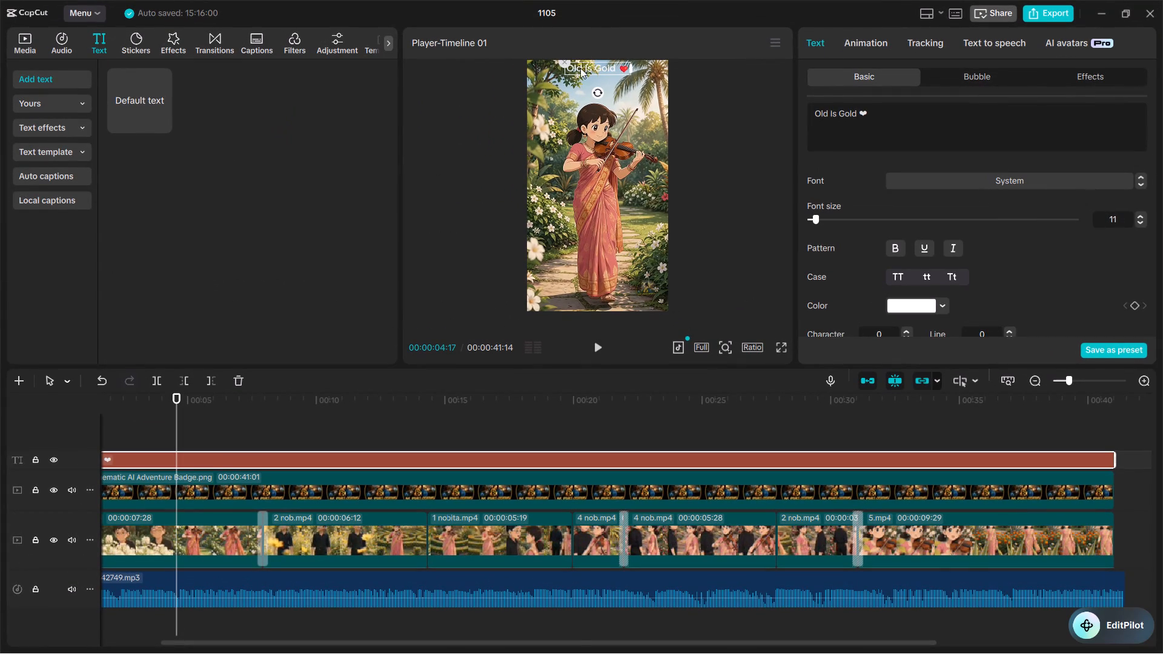
drag(586, 70, 589, 81)
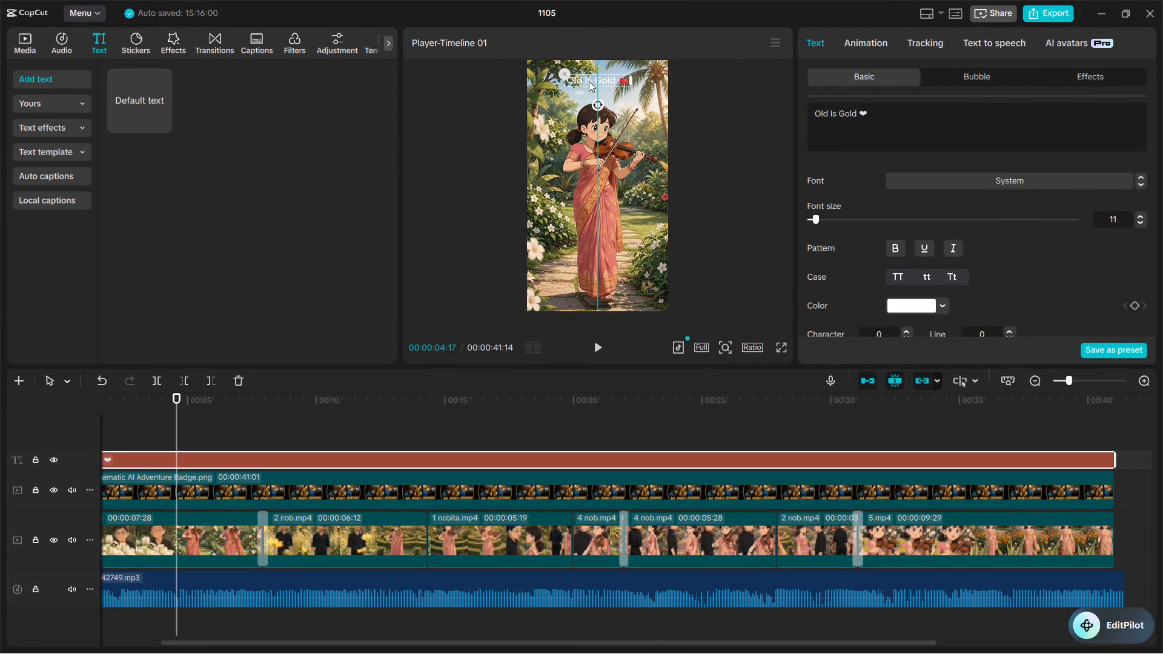
drag(589, 81, 592, 83)
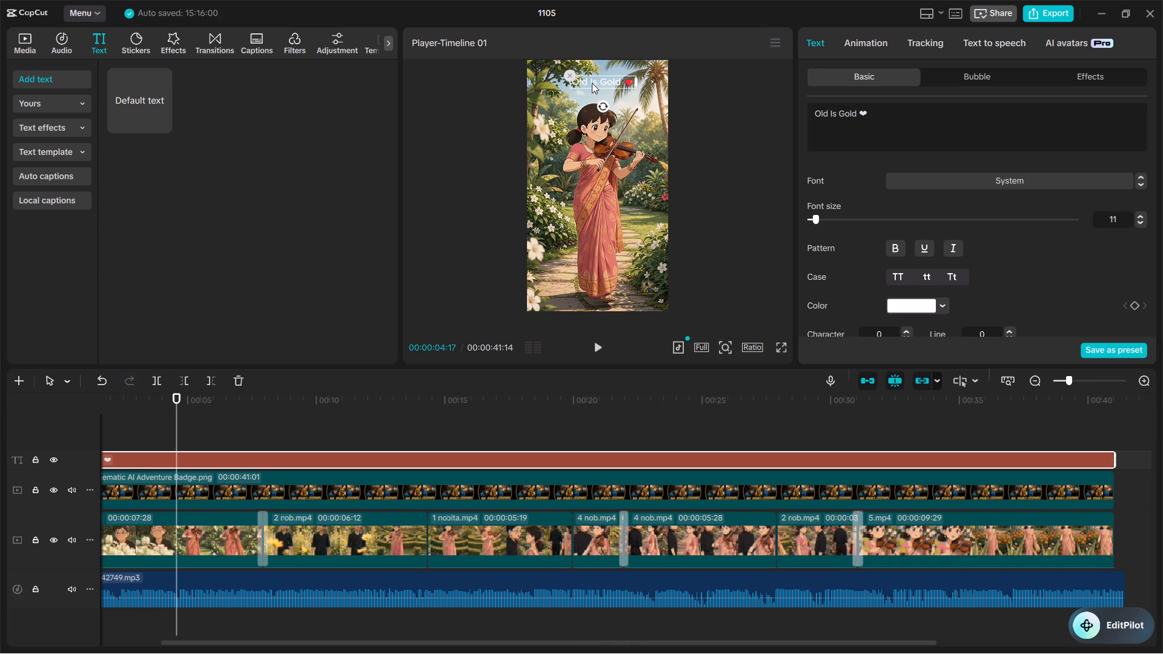
drag(592, 83, 588, 84)
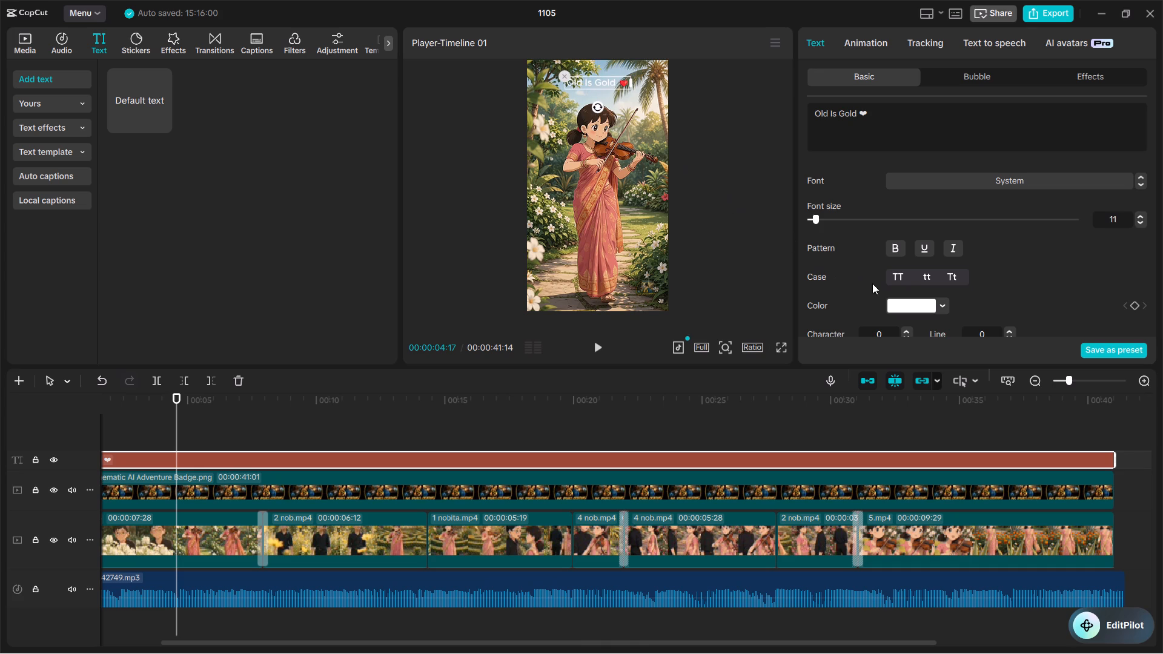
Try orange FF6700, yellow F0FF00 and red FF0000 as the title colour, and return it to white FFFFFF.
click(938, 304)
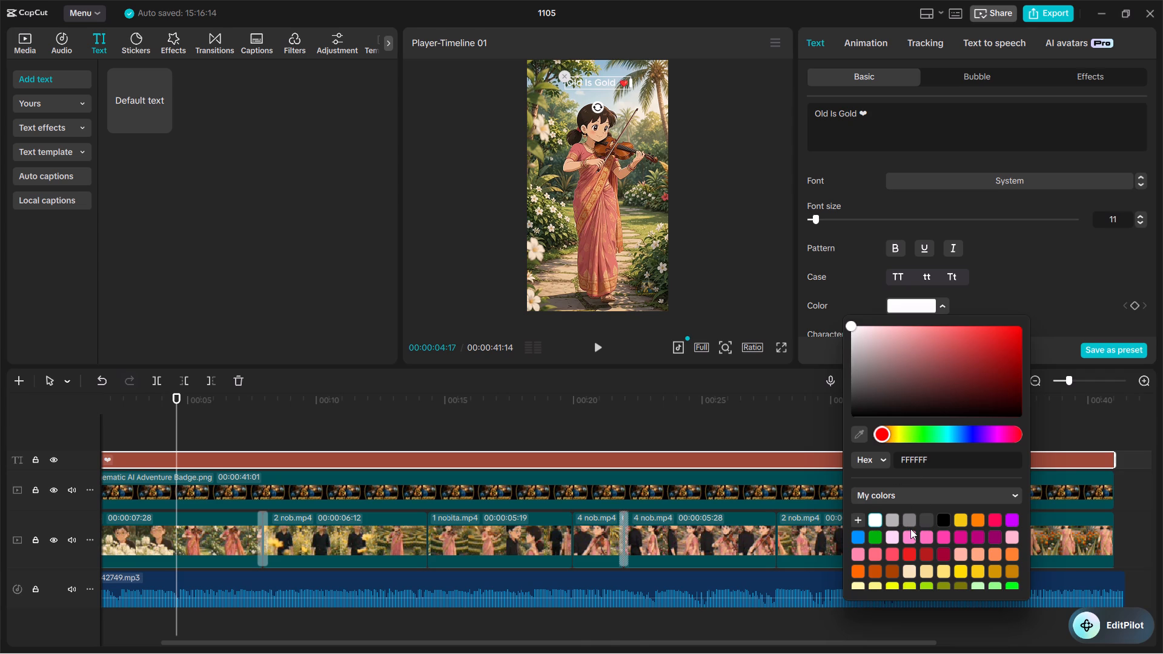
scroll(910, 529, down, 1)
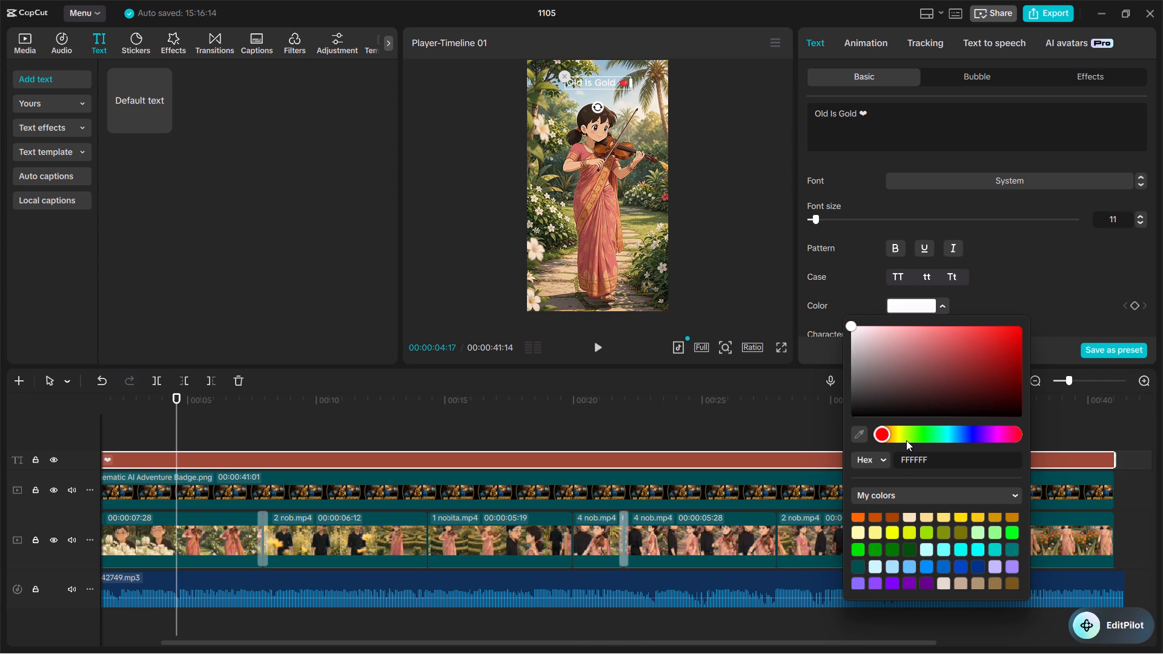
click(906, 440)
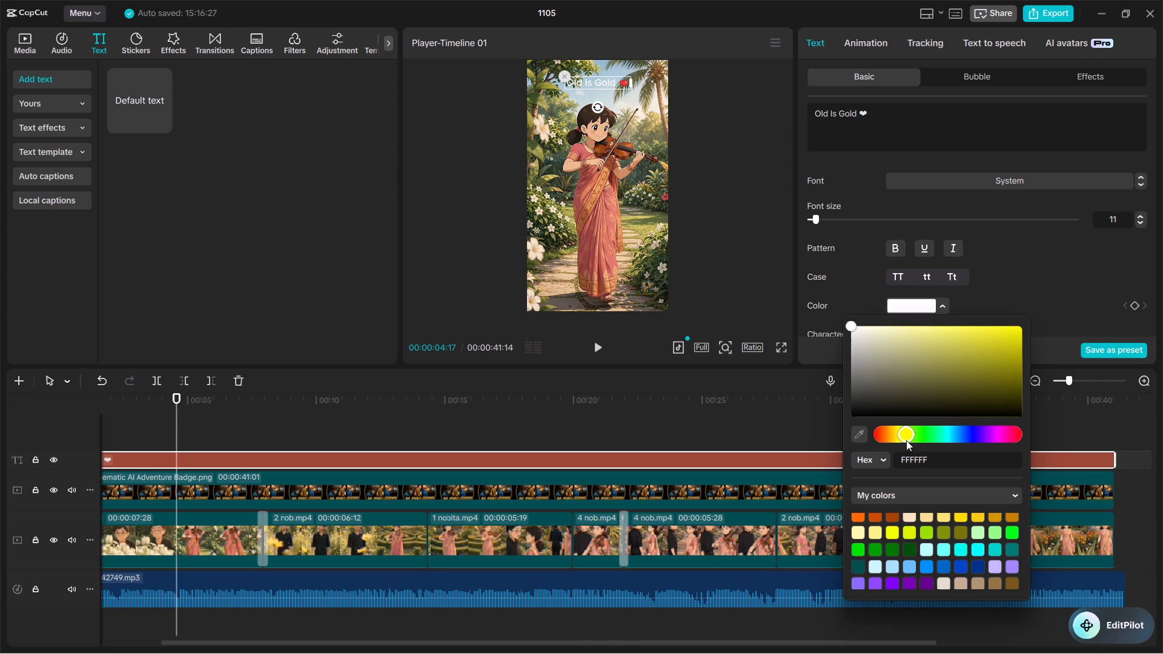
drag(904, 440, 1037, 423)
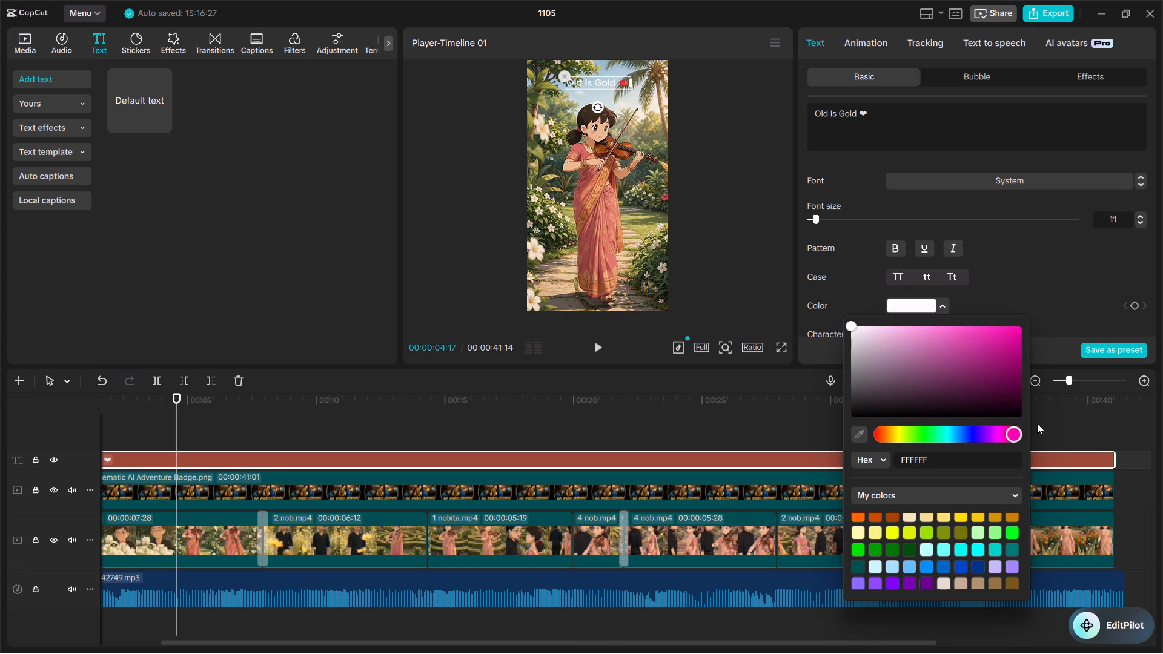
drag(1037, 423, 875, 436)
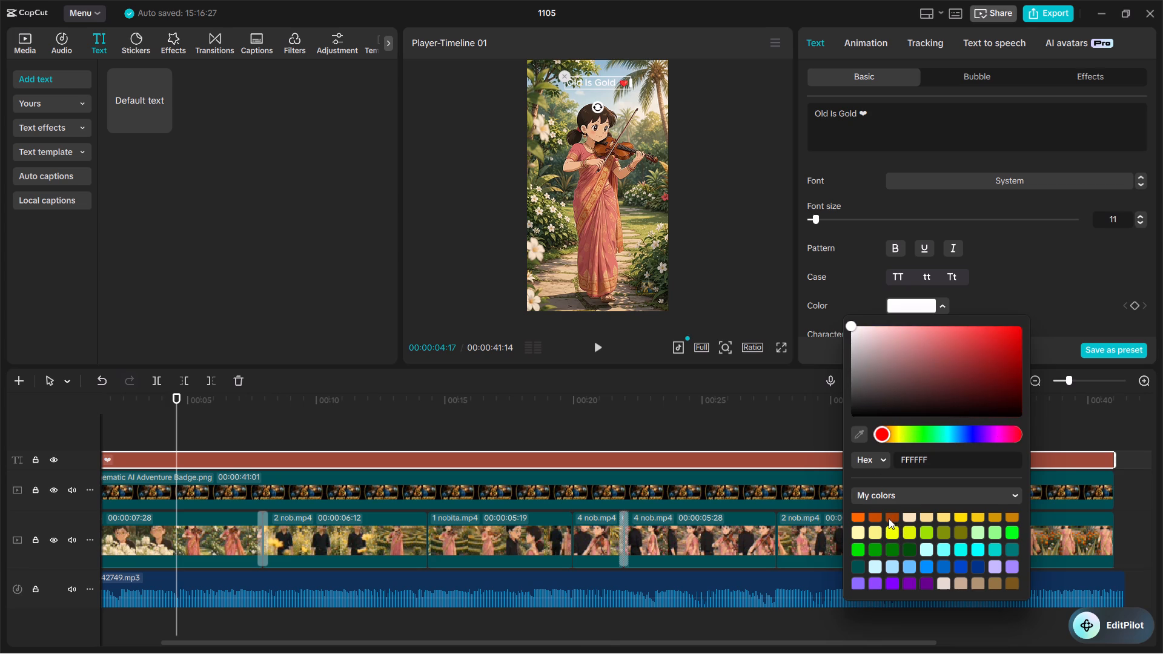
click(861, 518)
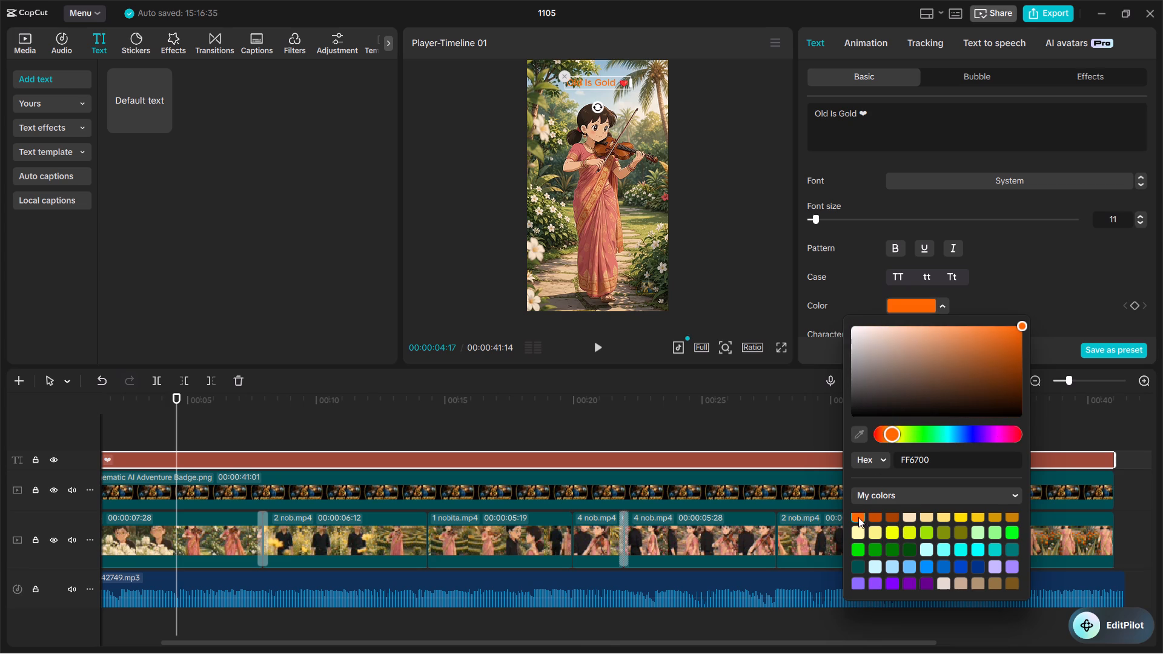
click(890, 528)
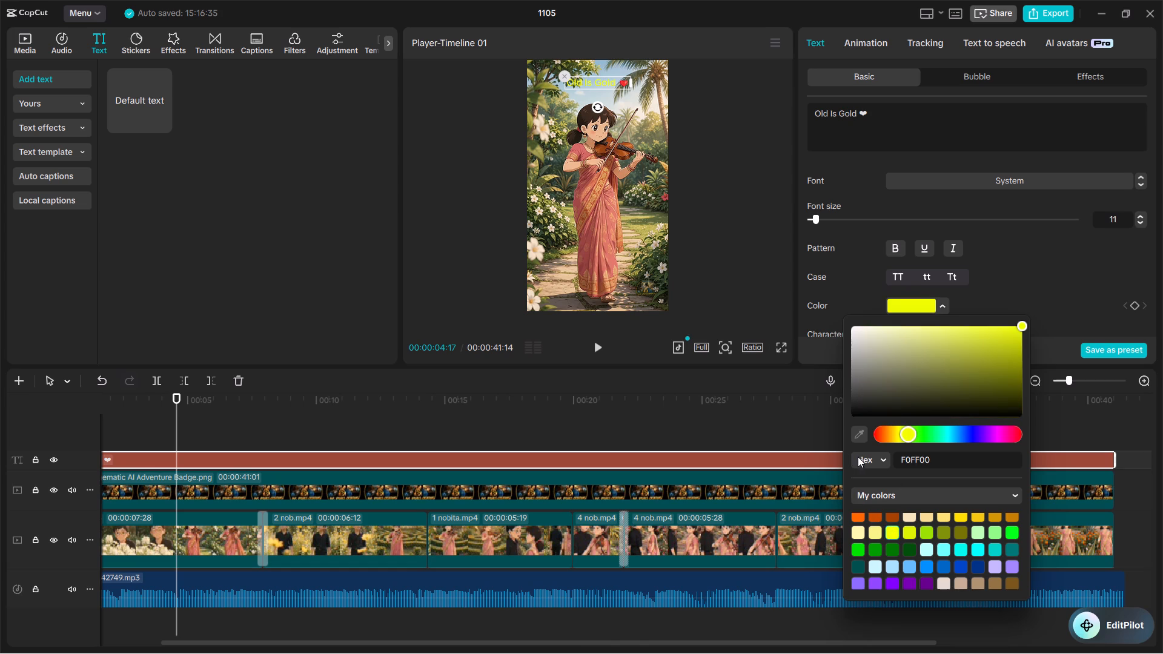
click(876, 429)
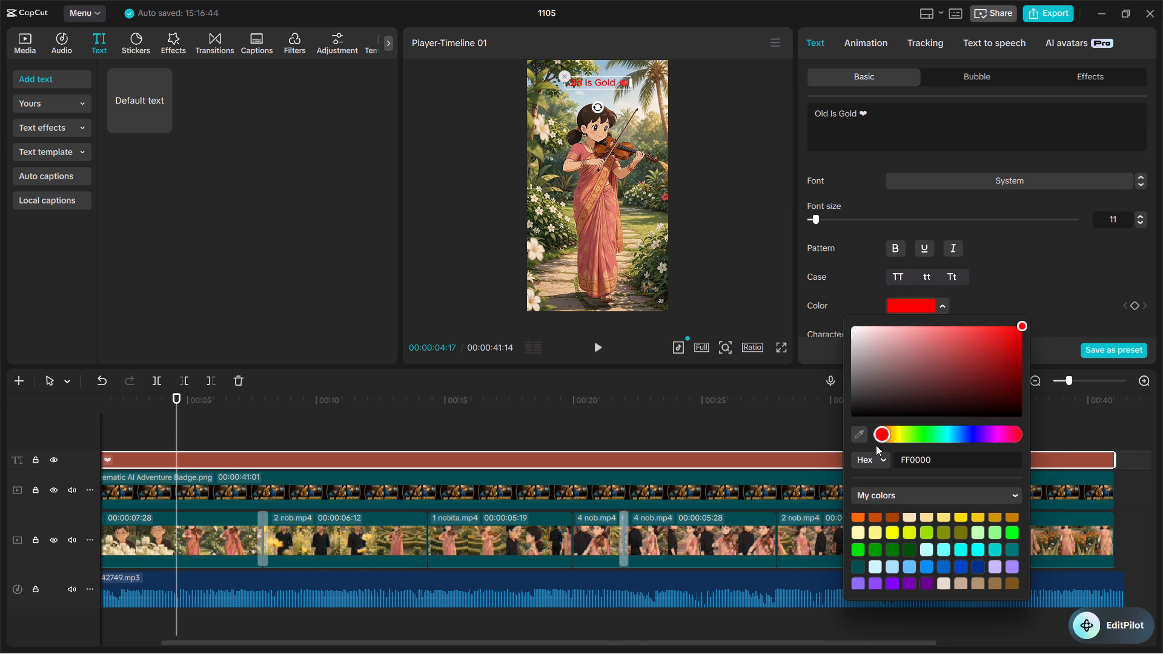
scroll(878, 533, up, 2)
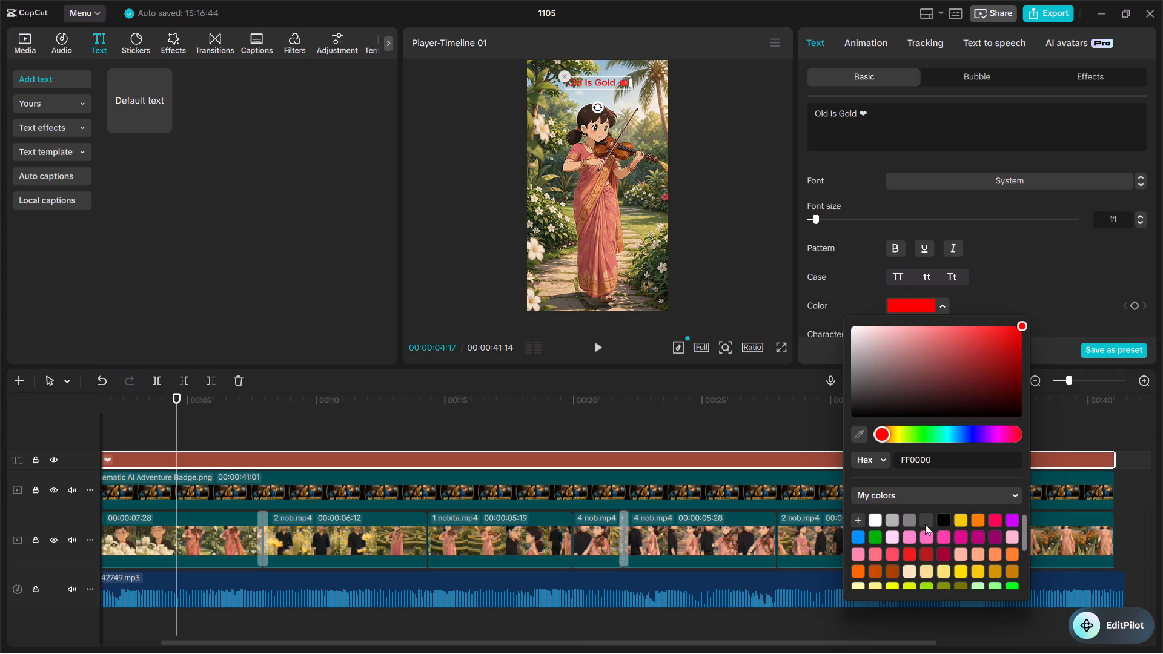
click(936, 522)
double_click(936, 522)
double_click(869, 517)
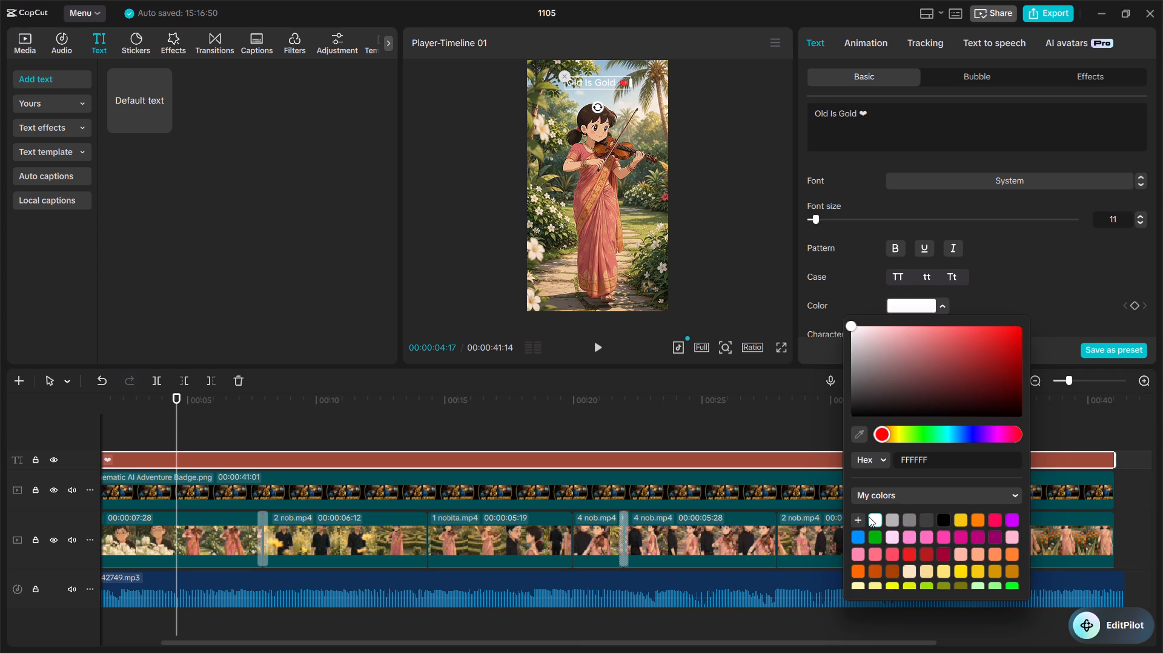
Go to about 00:00:26 in the reel and nudge the title slightly up and to the right in the frame.
click(750, 409)
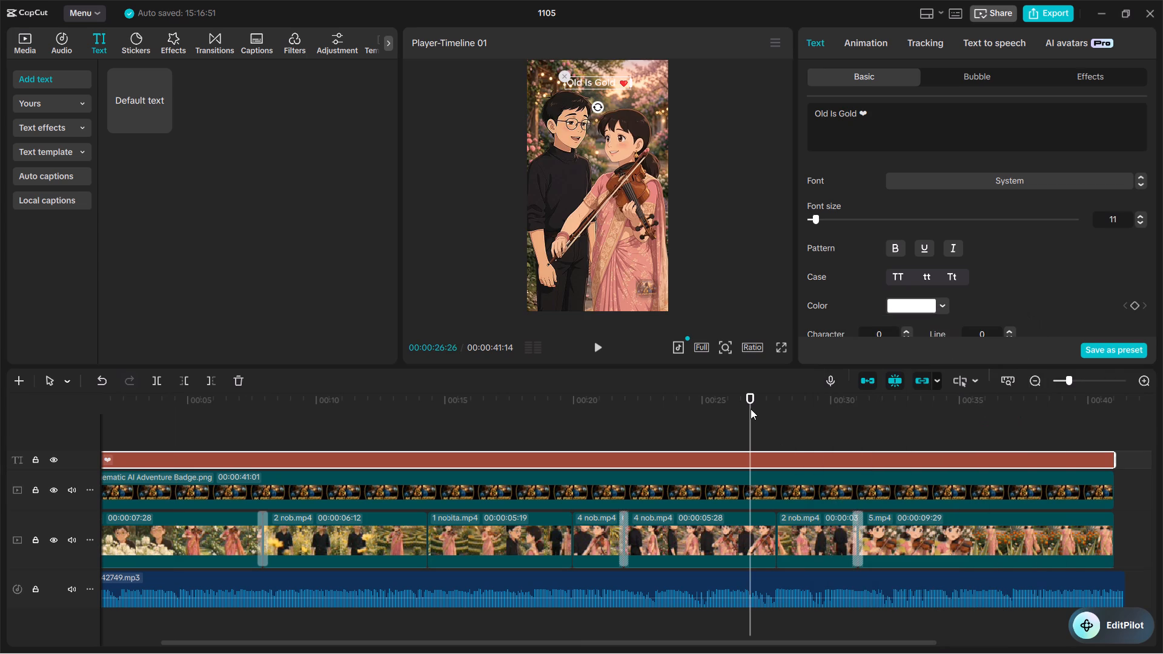
click(589, 82)
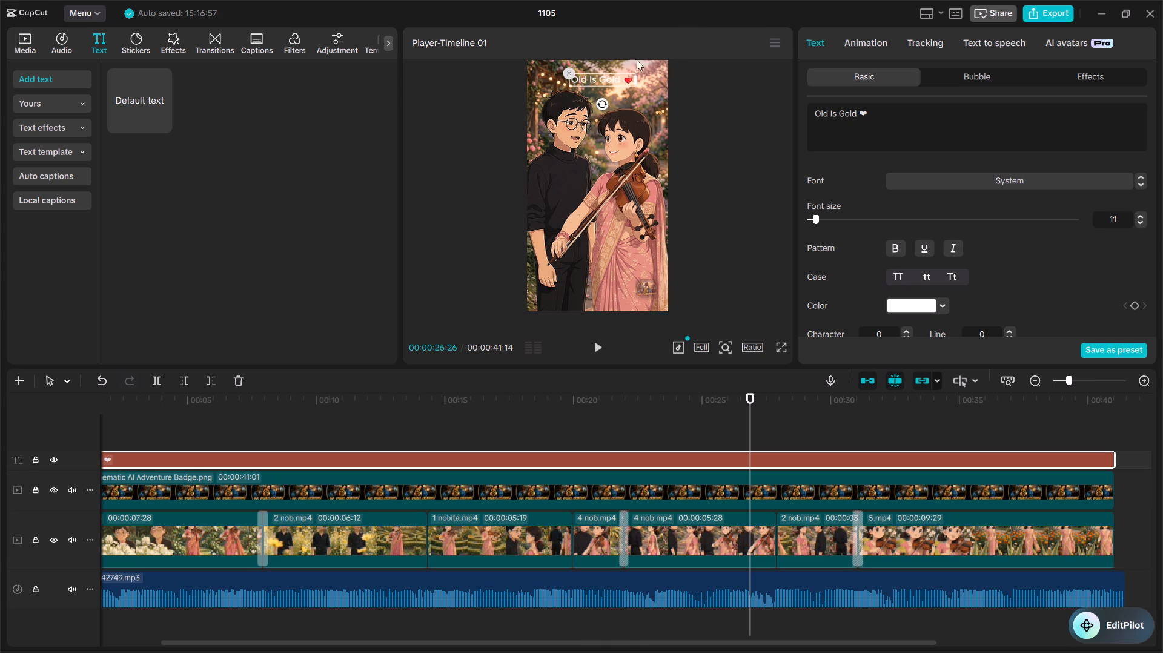
Look through the title's entrance animations, basic text settings and text-to-speech voices.
click(883, 40)
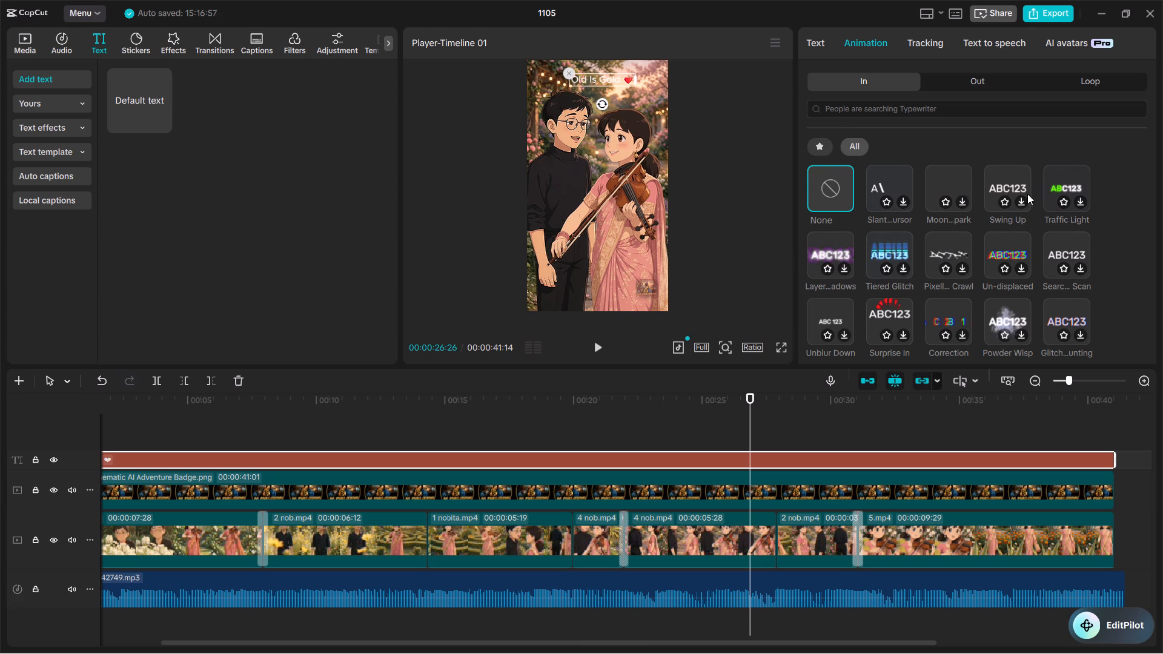
click(845, 268)
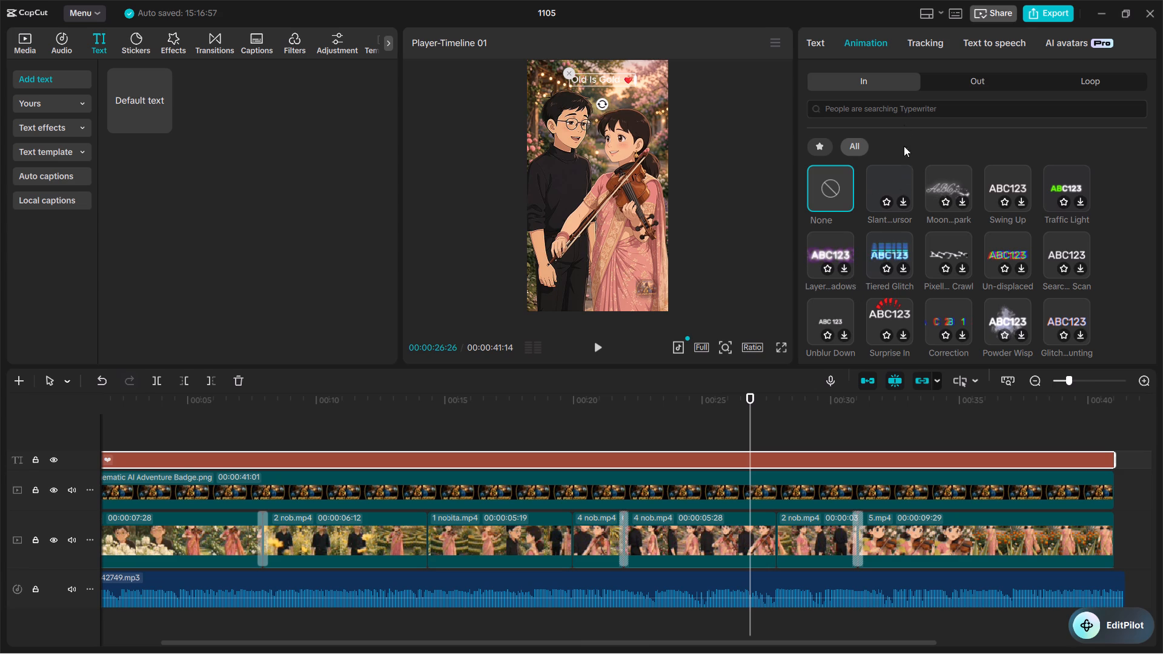
click(816, 48)
scroll(884, 190, up, 1)
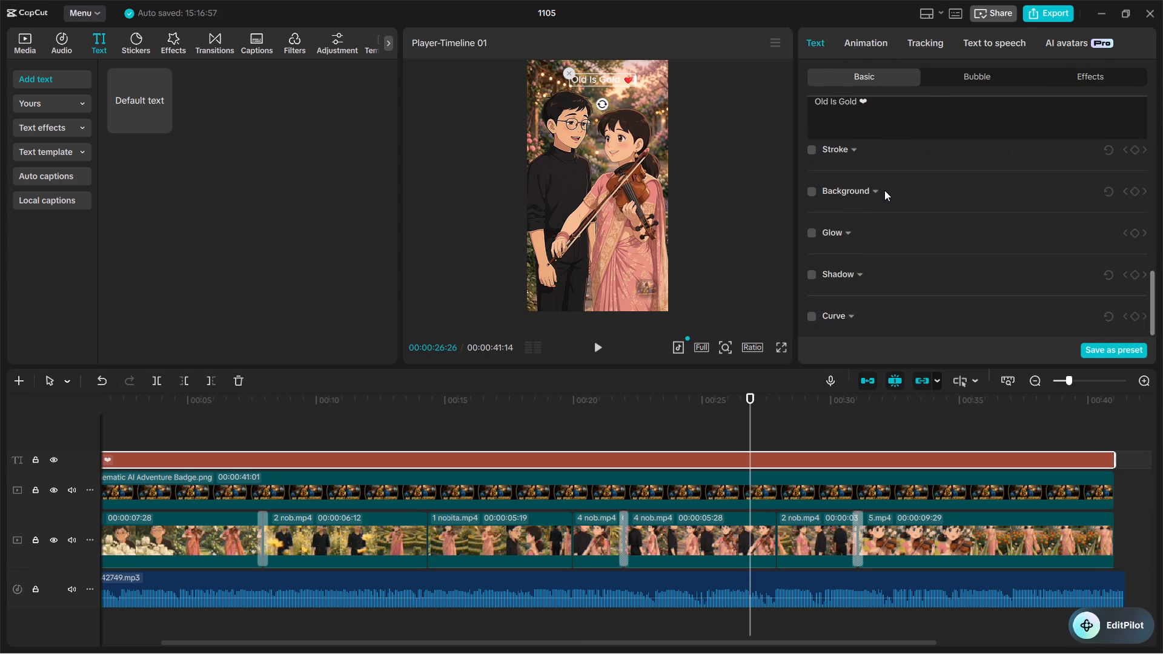
scroll(884, 190, up, 1)
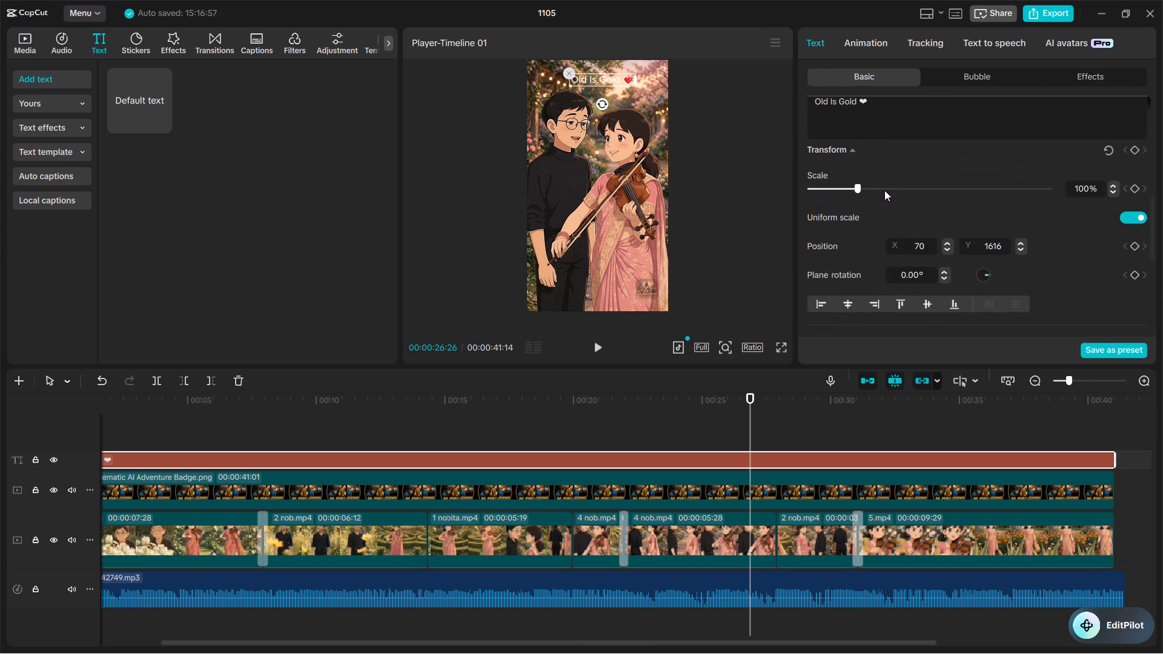
scroll(884, 190, up, 1)
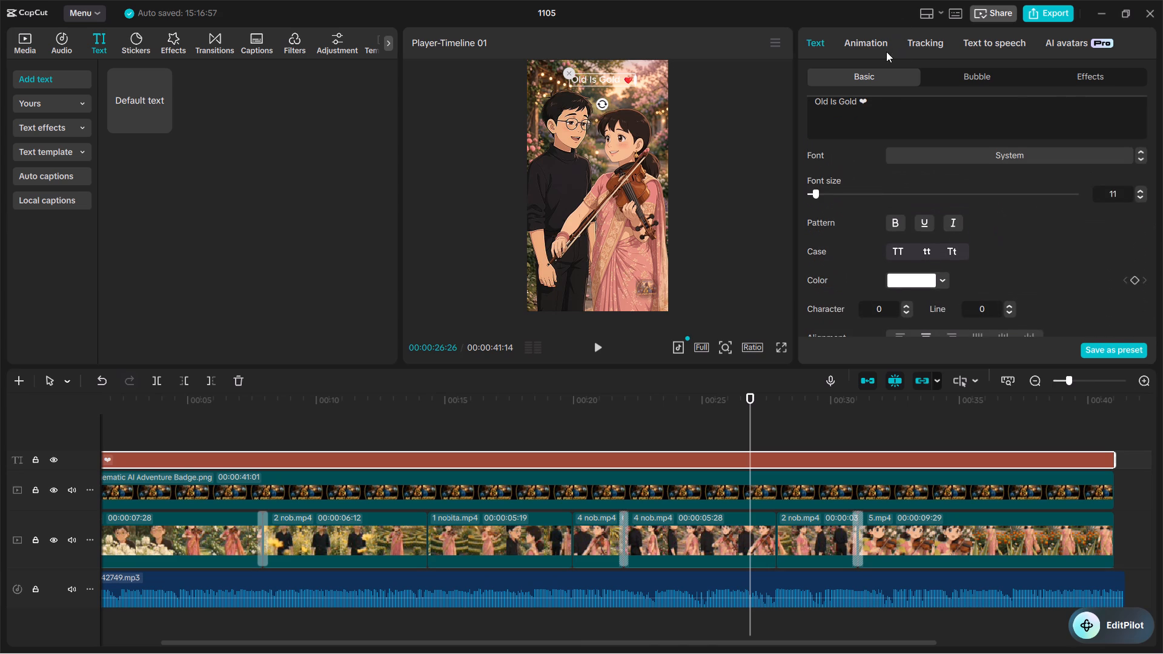
click(863, 39)
click(817, 43)
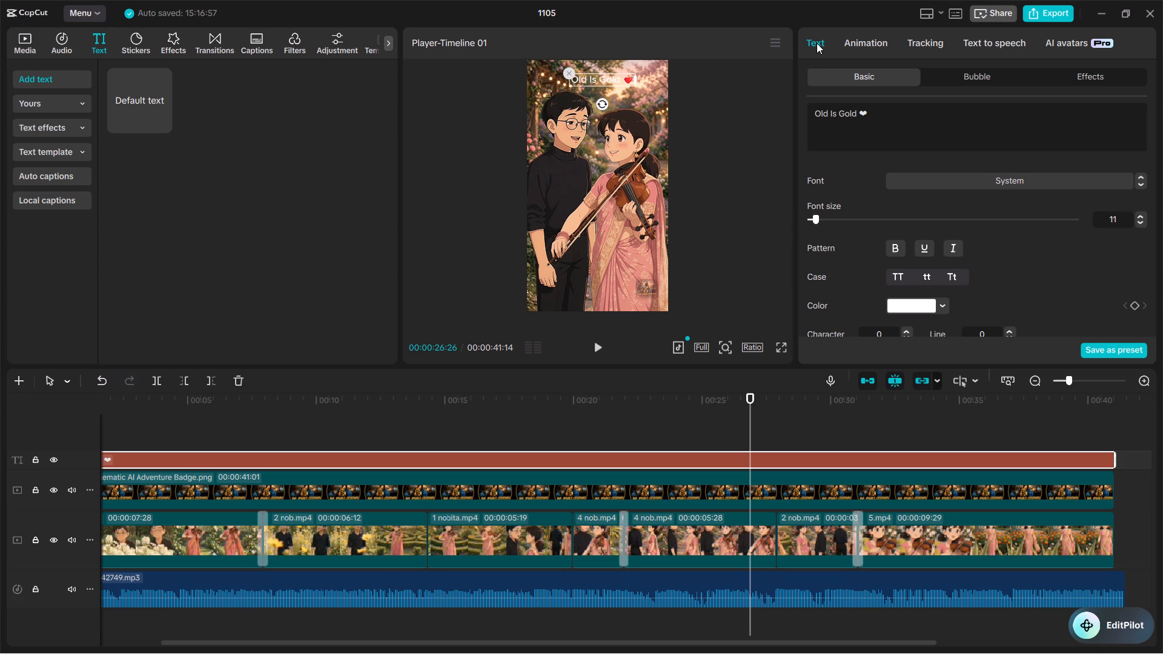
click(907, 33)
click(878, 43)
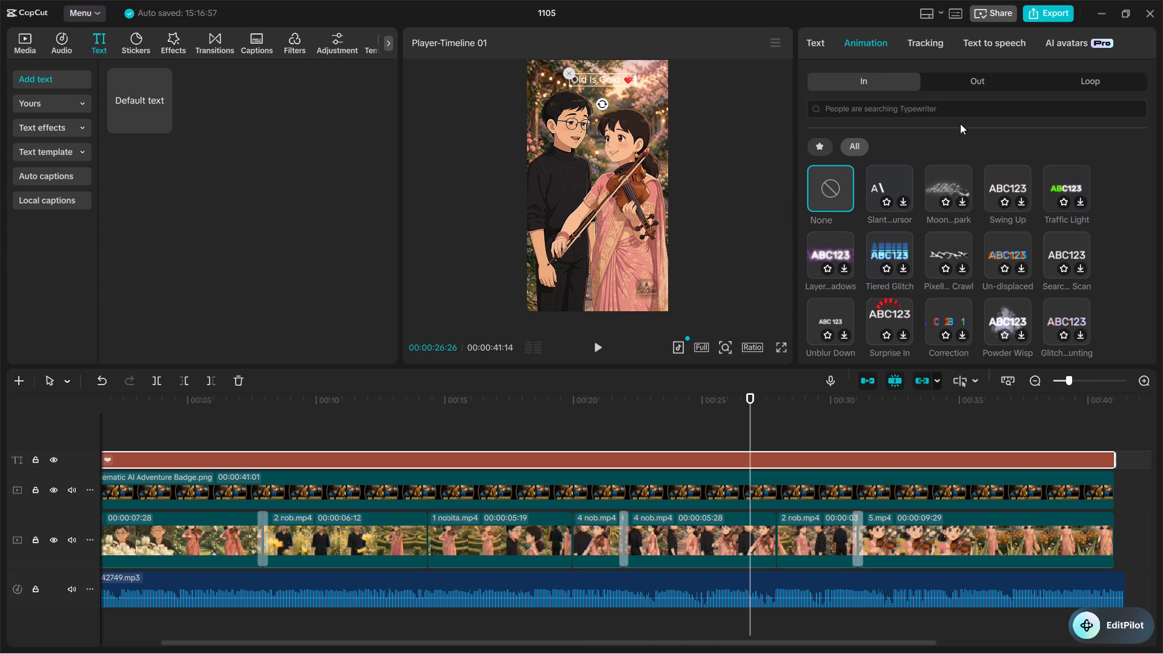
scroll(898, 292, down, 1)
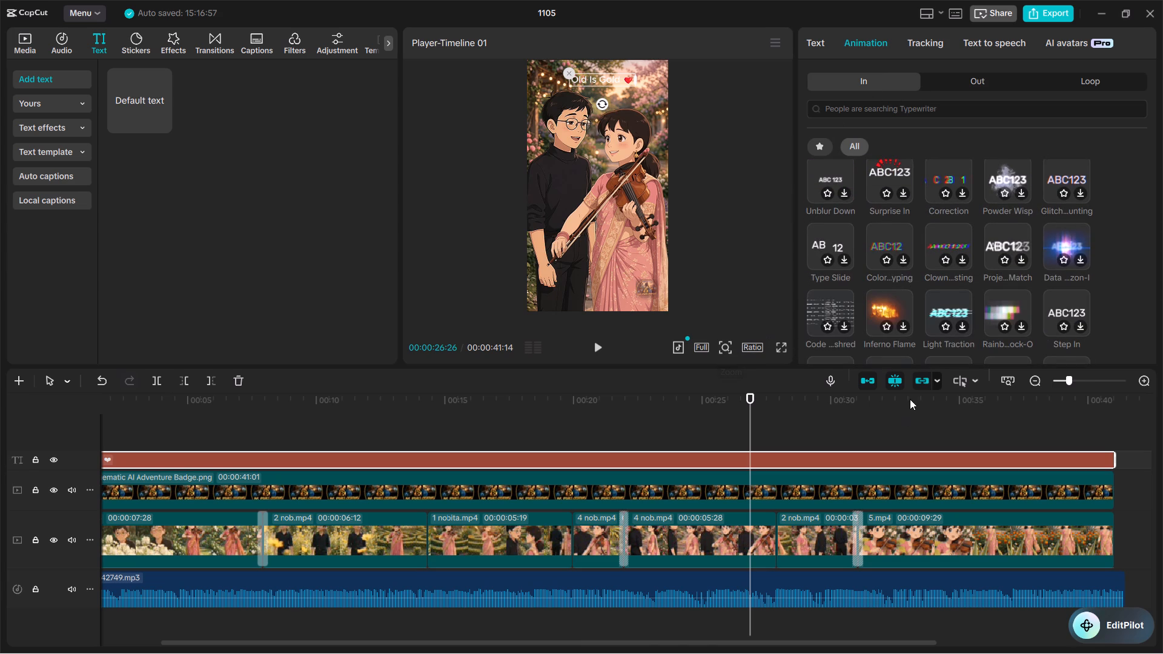
click(990, 47)
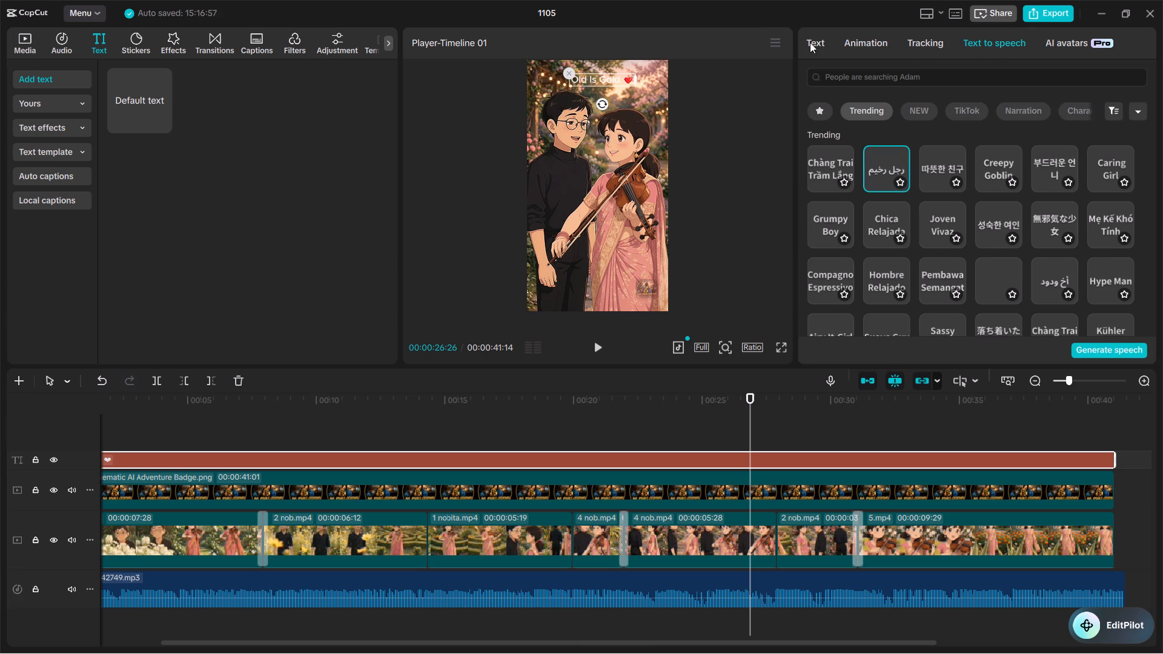
click(810, 42)
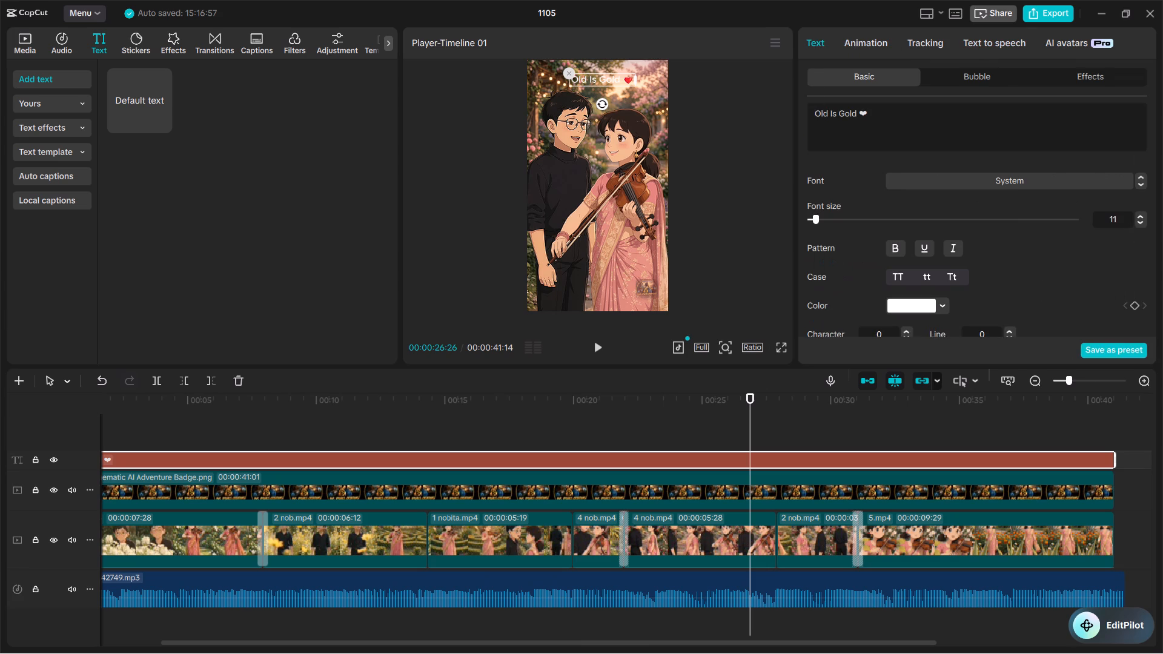
scroll(846, 127, up, 1)
Apply the purple glowing "Layer...adows" entrance animation to the "Old Is Gold" title.
click(887, 42)
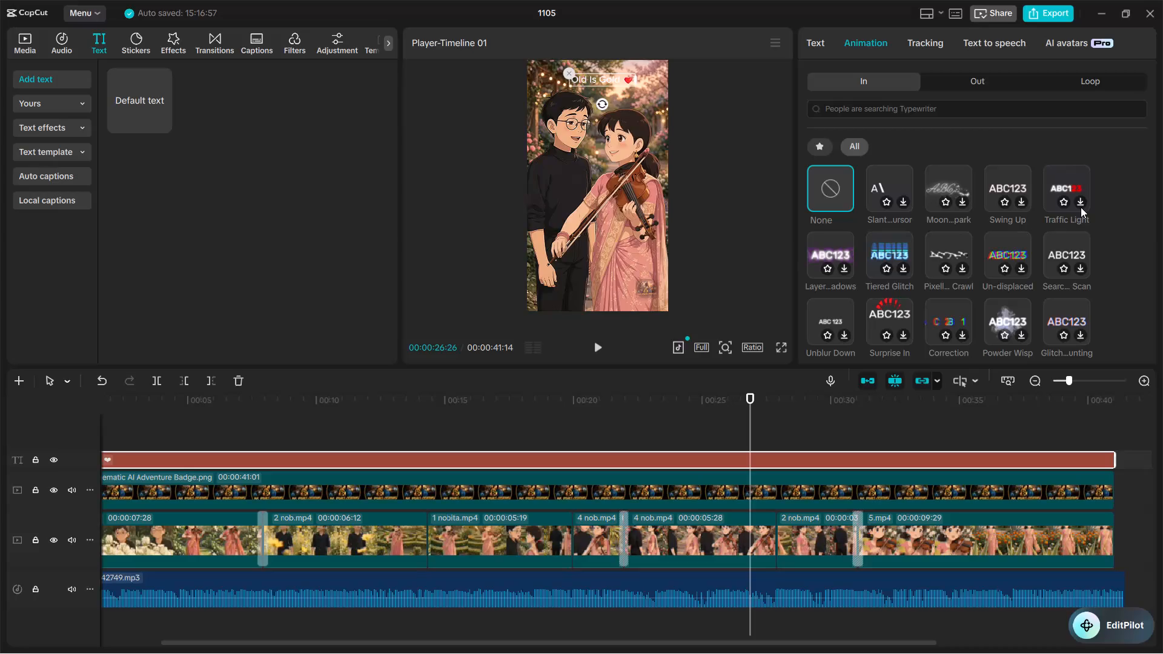
click(841, 269)
click(845, 269)
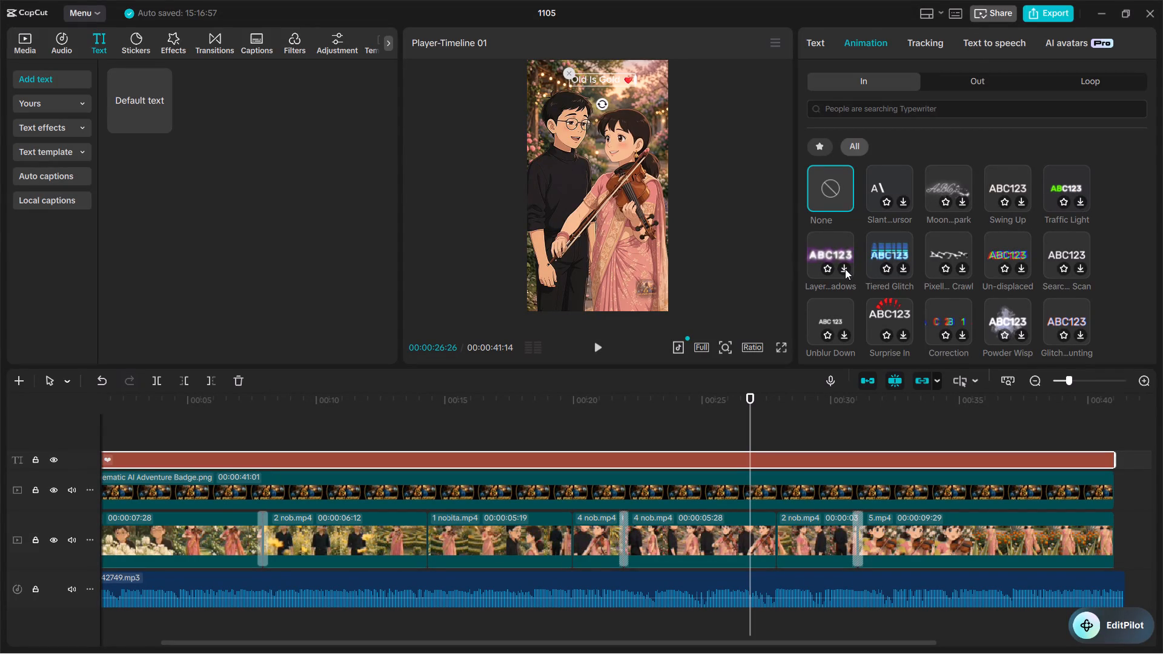
triple_click(845, 267)
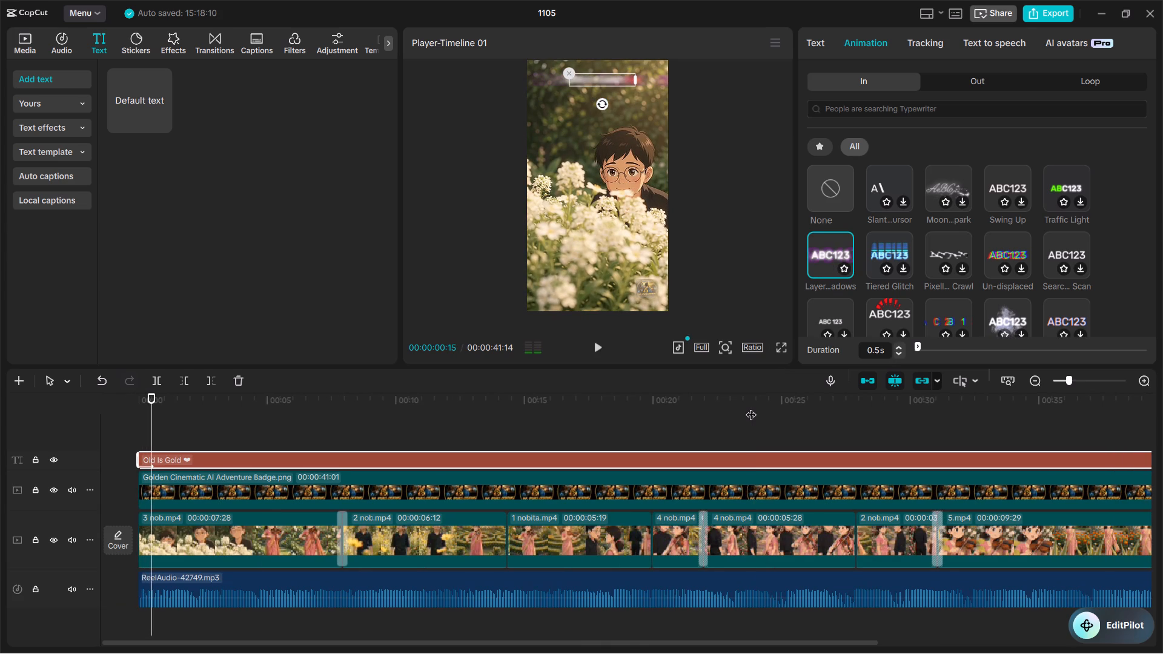
Replay the reel's opening from 00:00:00 to check the title's entrance animation.
click(595, 342)
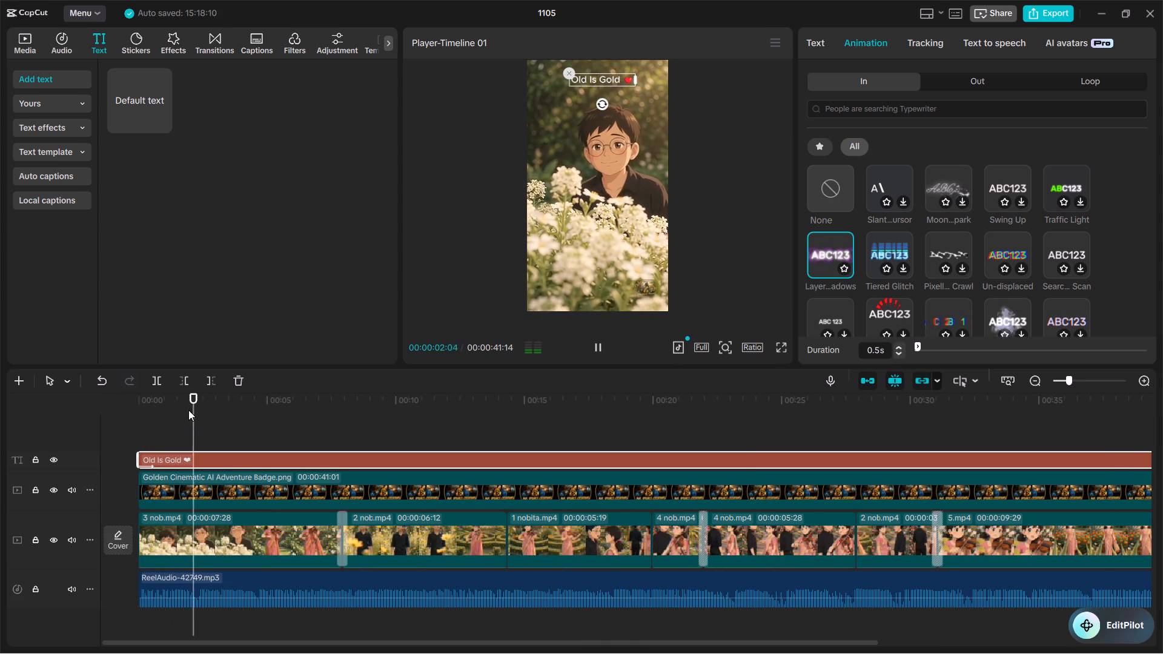
drag(202, 410, 4, 366)
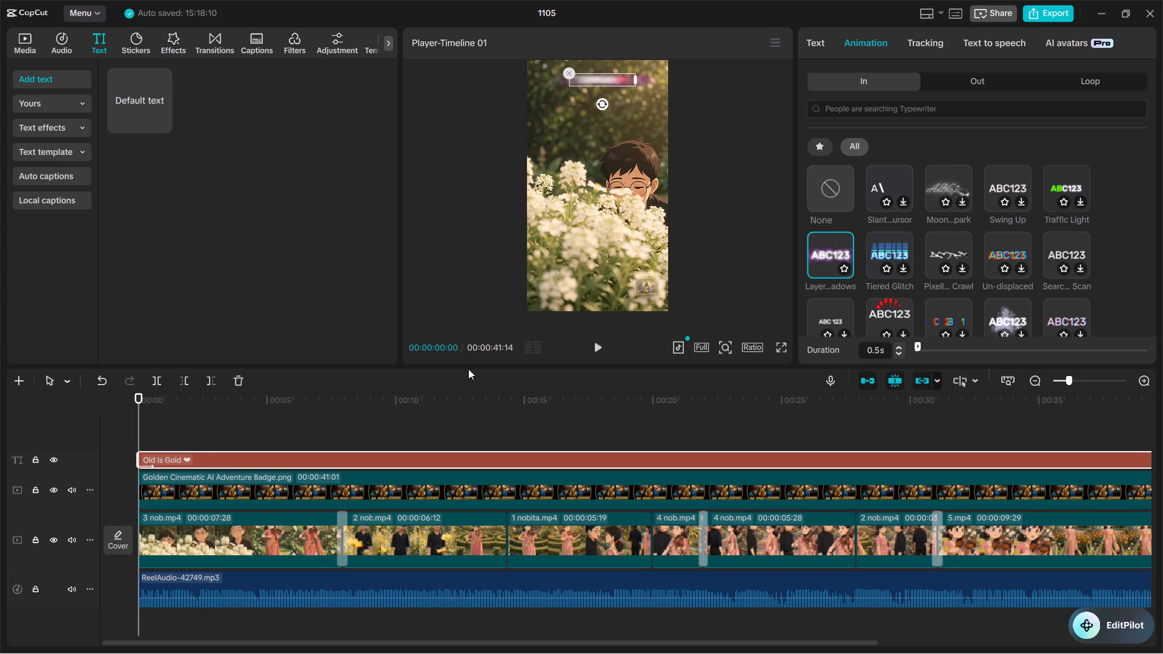
click(609, 337)
click(600, 348)
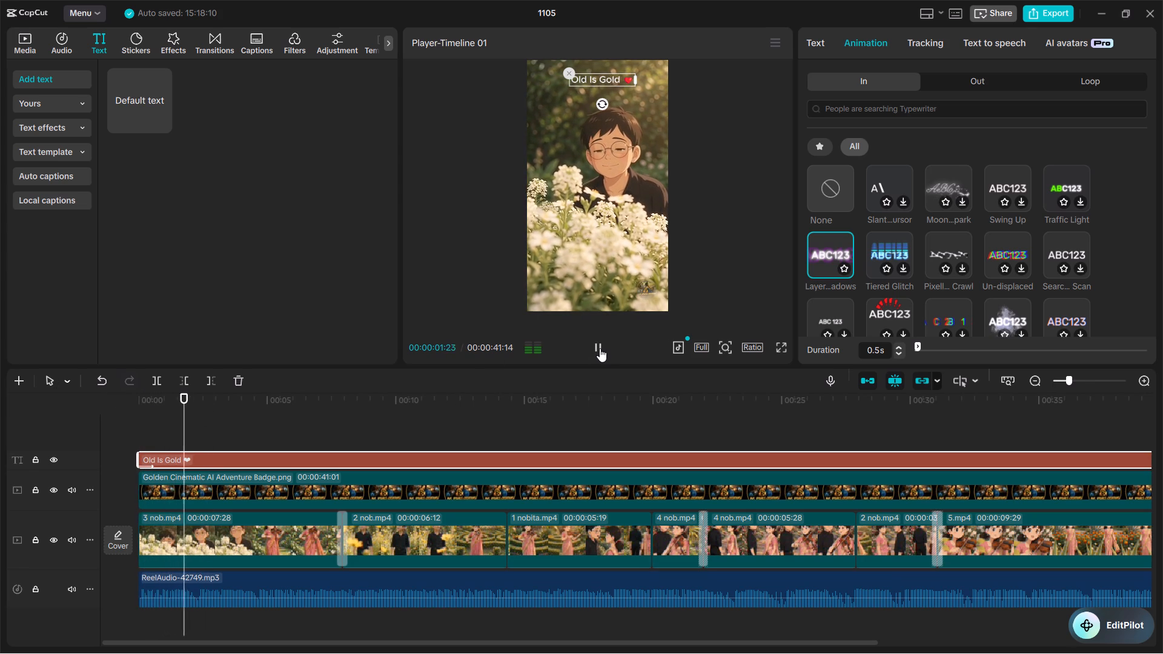
Undo the "Old Is Gold" title's entrance animation, return to 00:00:00 and look over the other entrance animations.
key(ctrl+z)
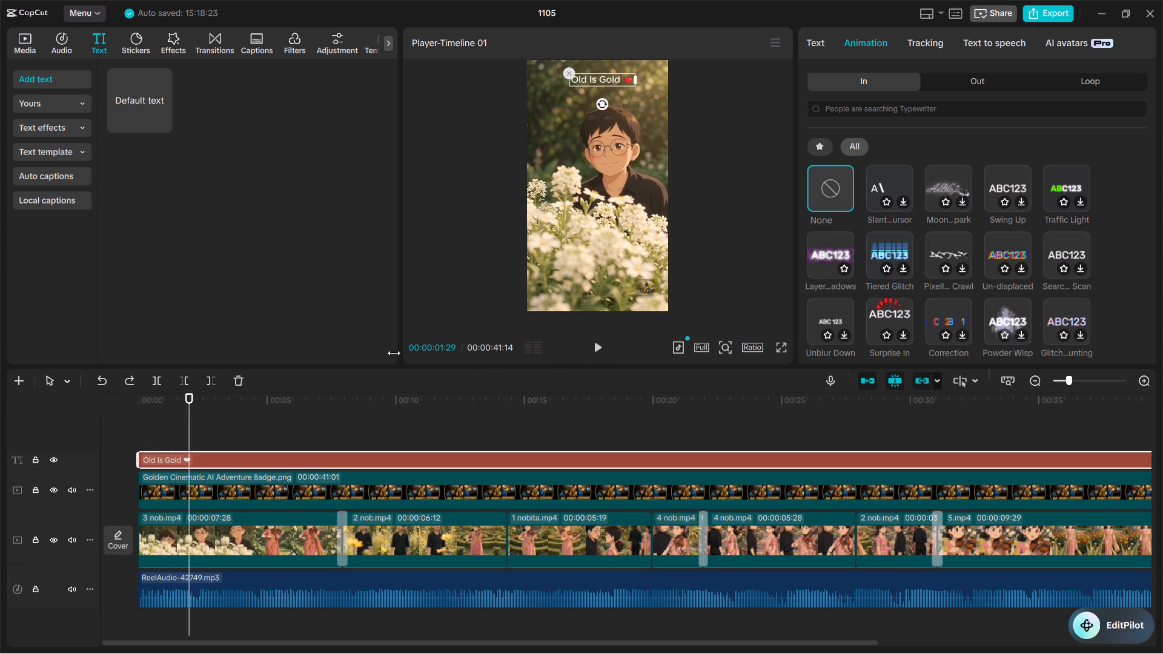
drag(184, 405, 50, 374)
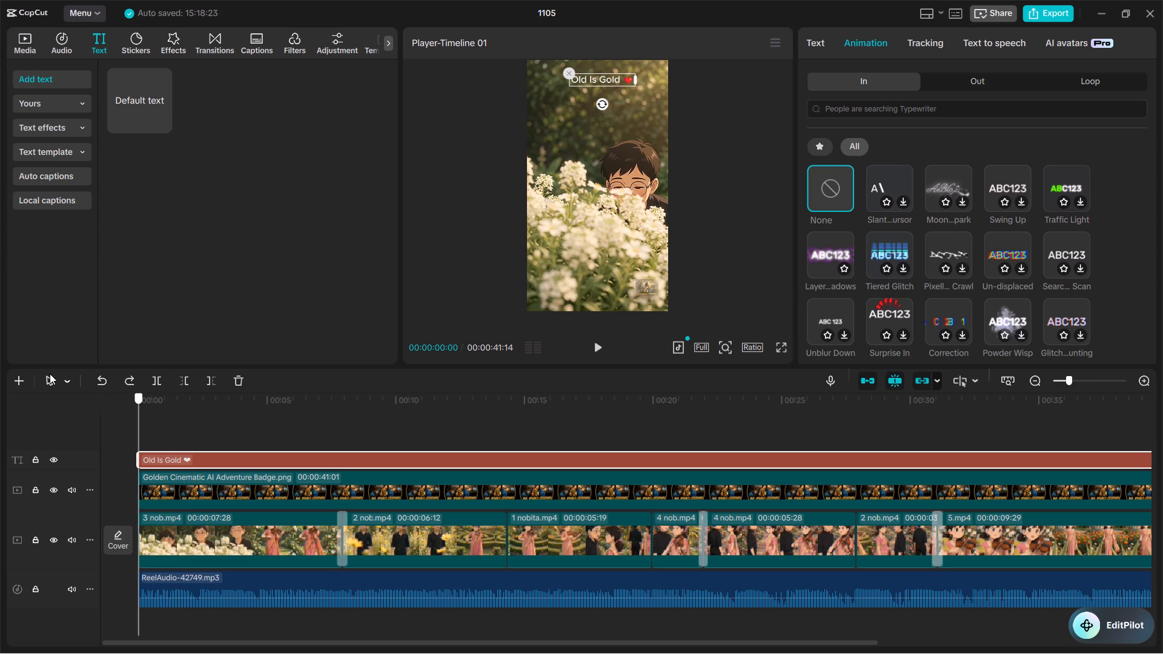
drag(50, 374, 52, 369)
scroll(866, 279, up, 1)
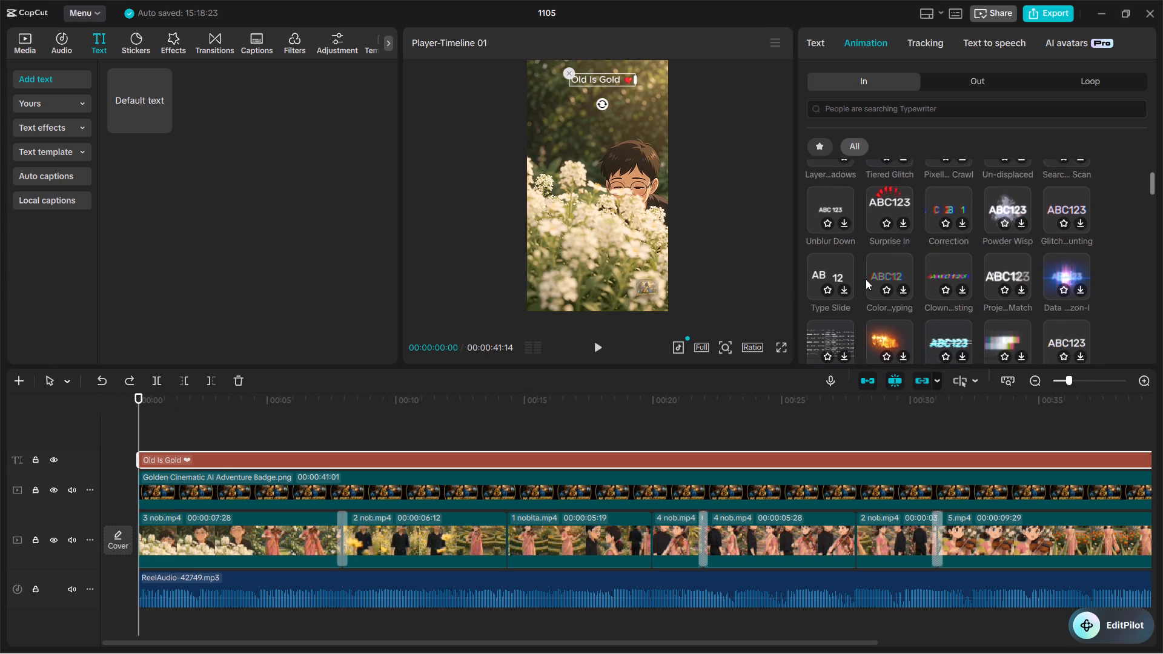
scroll(866, 279, up, 1)
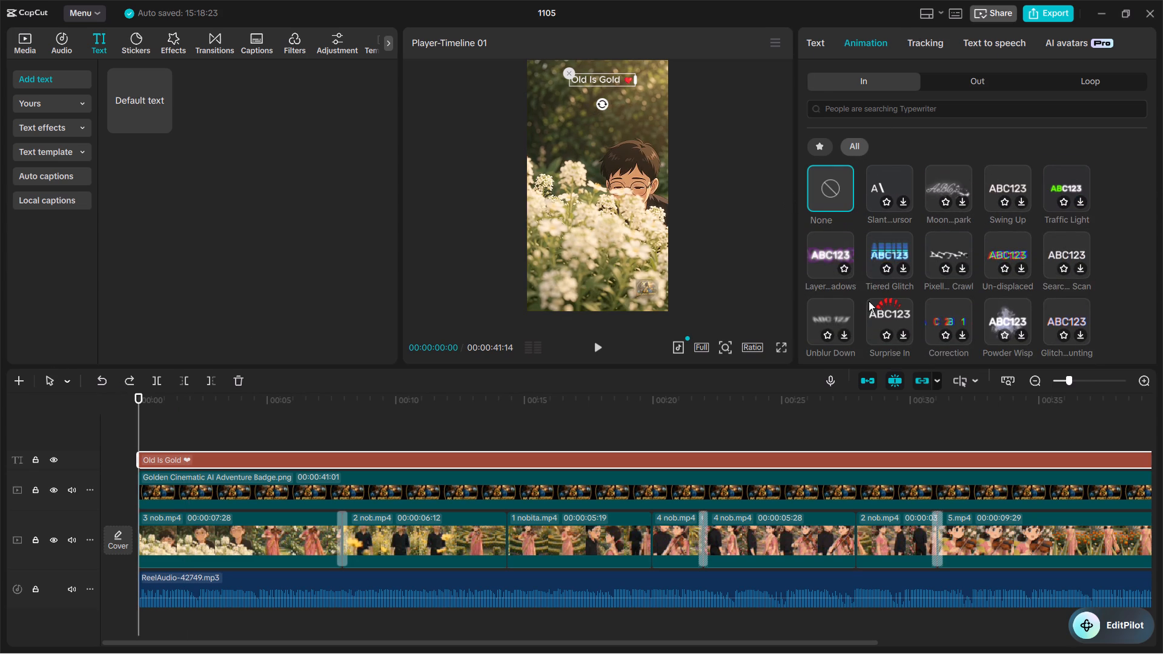
Compare the white preset text styles on the "Old Is Gold" title and apply the first one, bold white with a black outline.
click(777, 461)
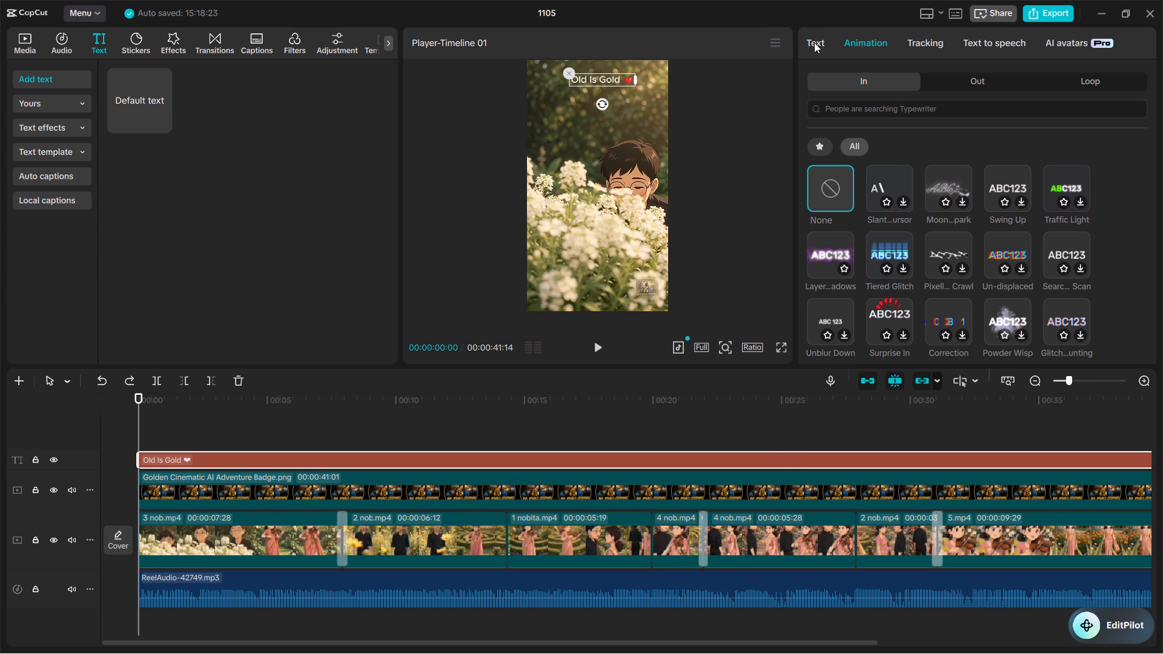
click(814, 42)
scroll(876, 233, up, 1)
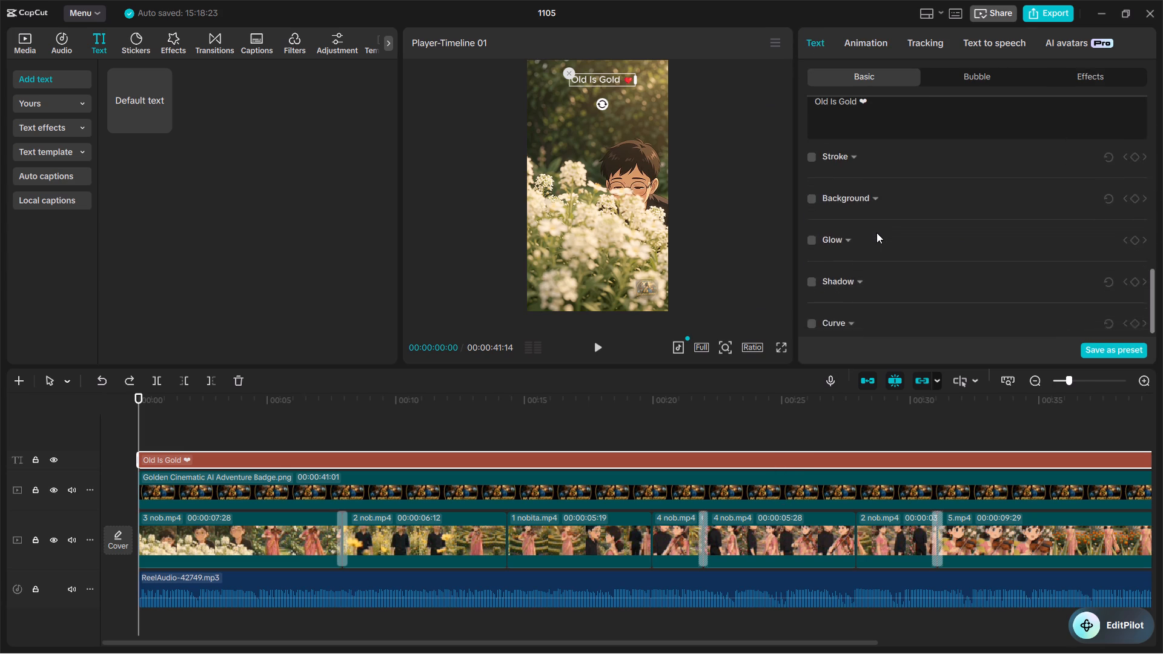
scroll(876, 233, up, 1)
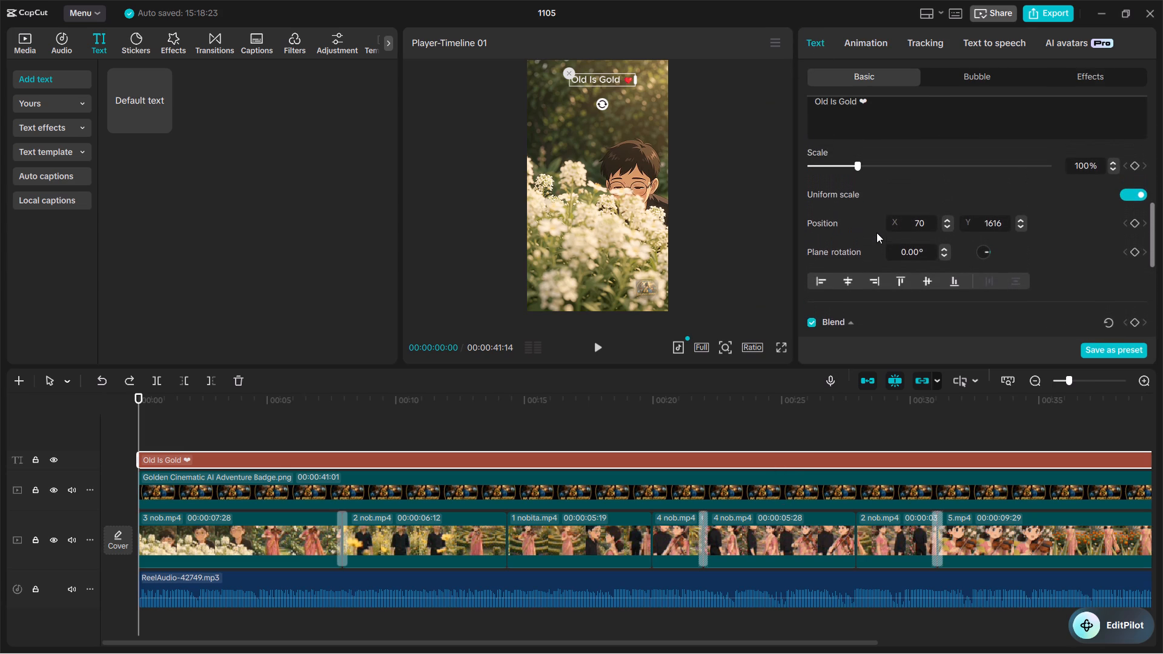
scroll(876, 233, up, 1)
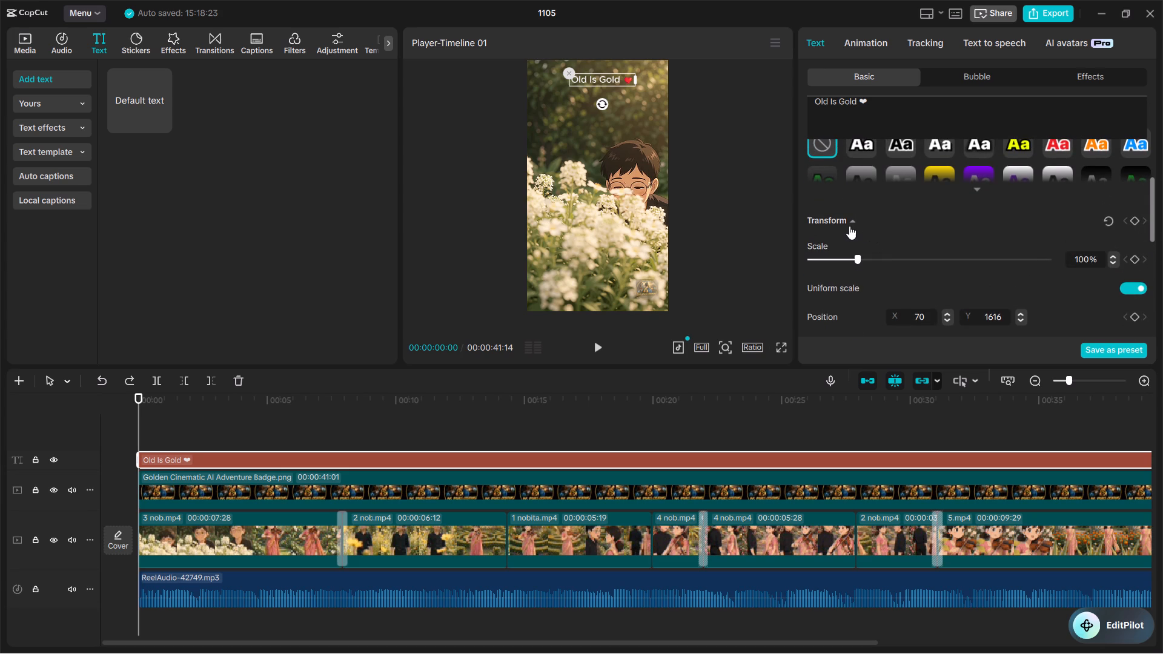
click(846, 215)
click(846, 215)
scroll(844, 190, up, 1)
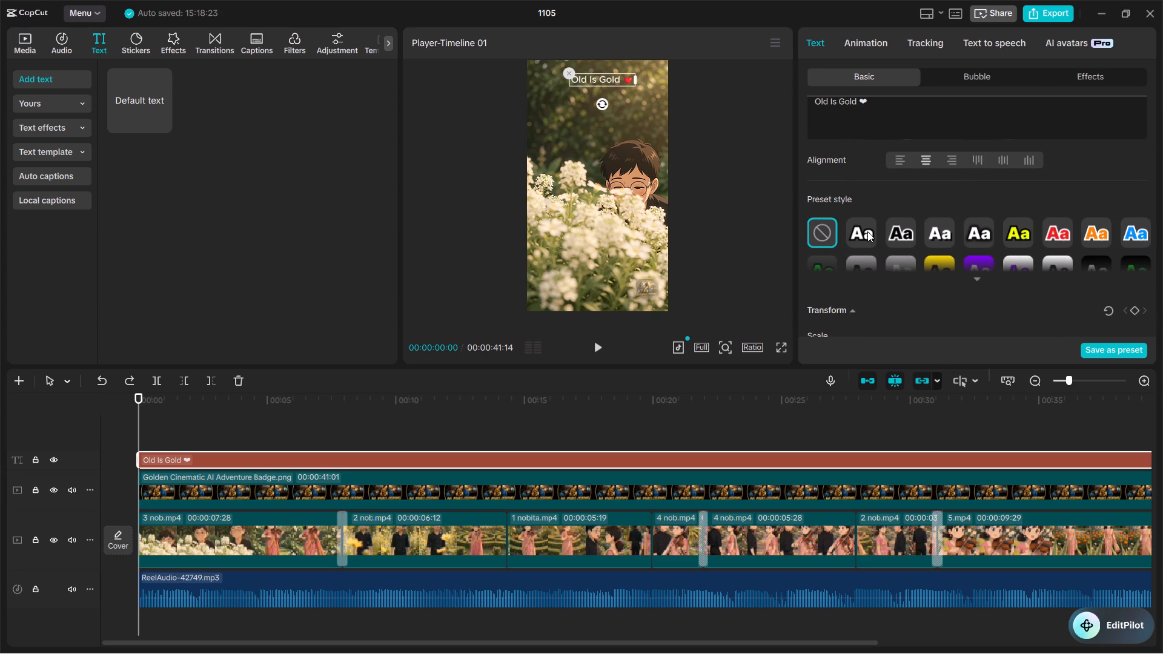
scroll(867, 231, down, 1)
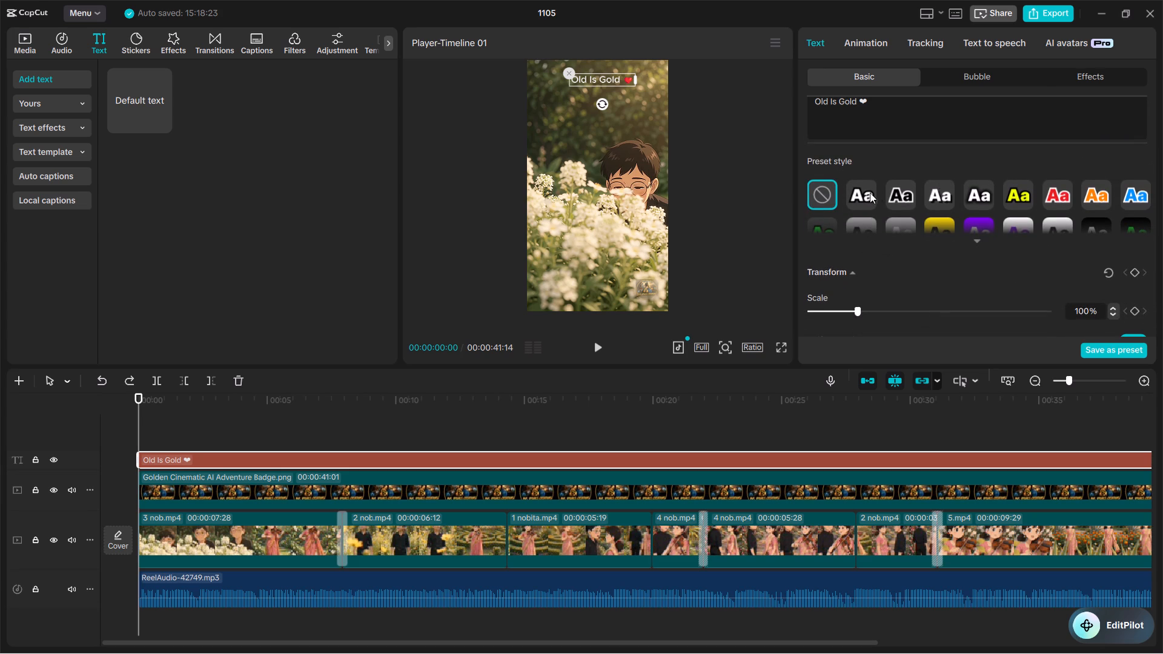
click(875, 196)
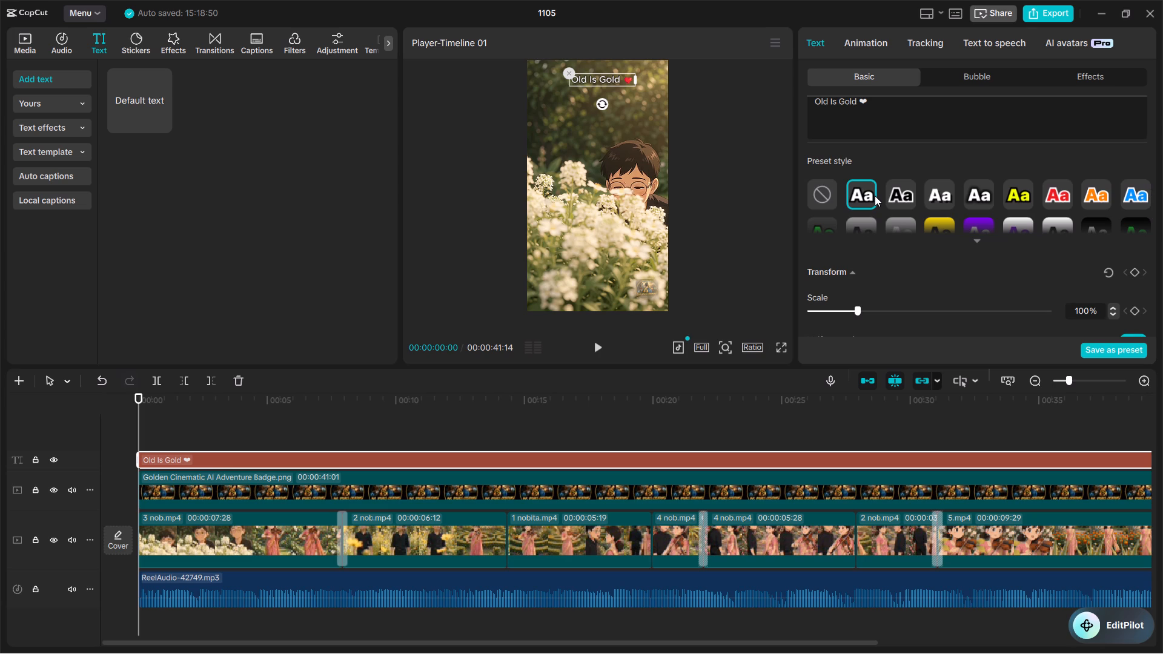
click(947, 189)
click(861, 188)
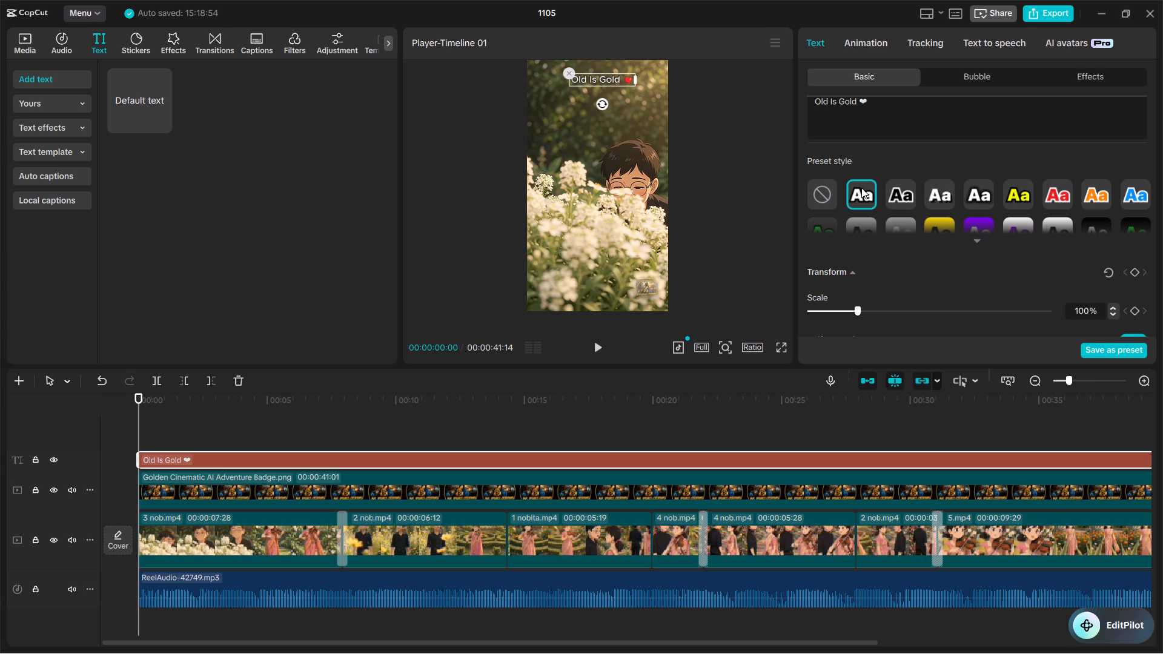
click(867, 190)
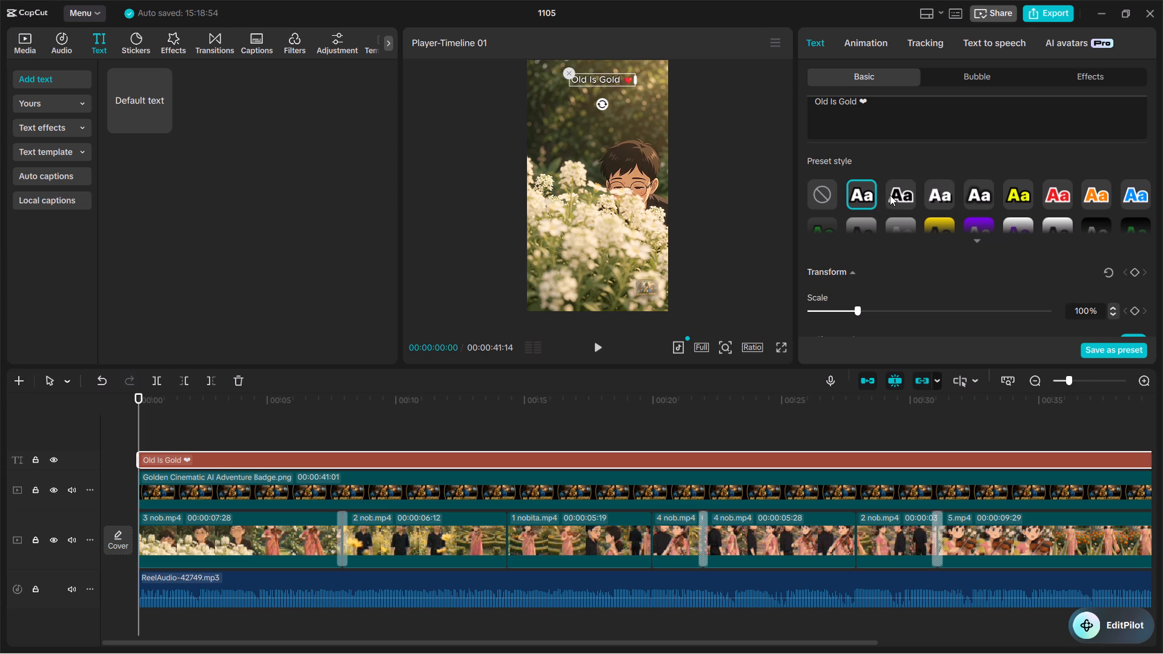
click(895, 196)
click(861, 195)
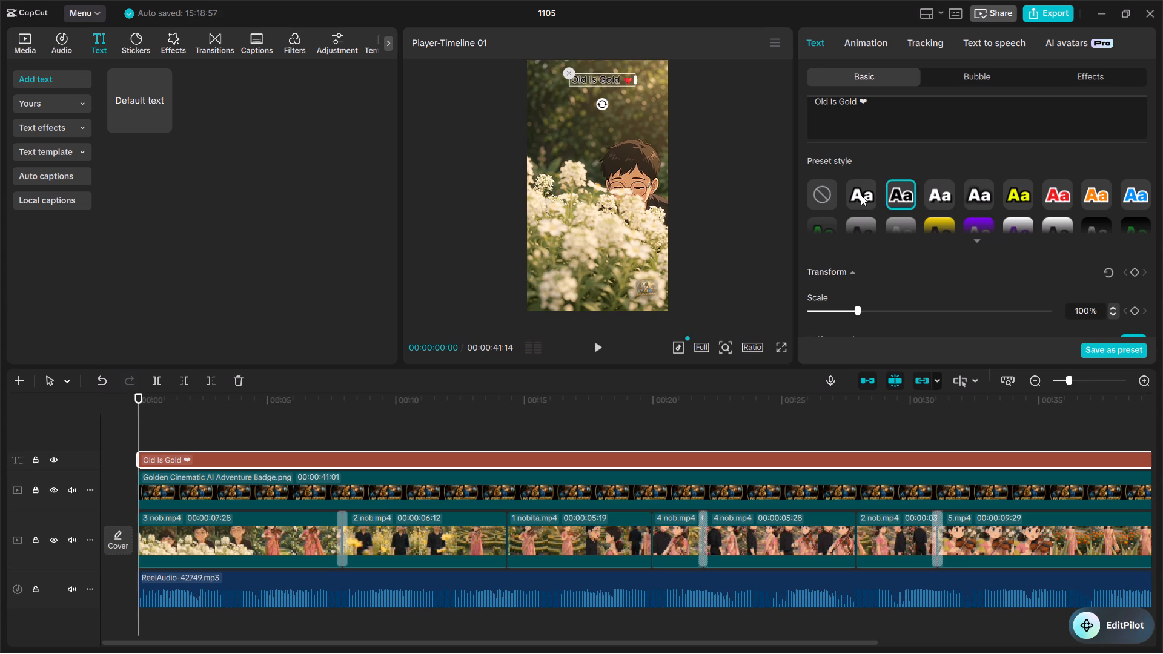
Play the reel from 00:00:00 to about 00:00:20 to check the restyled title over the clips.
click(598, 345)
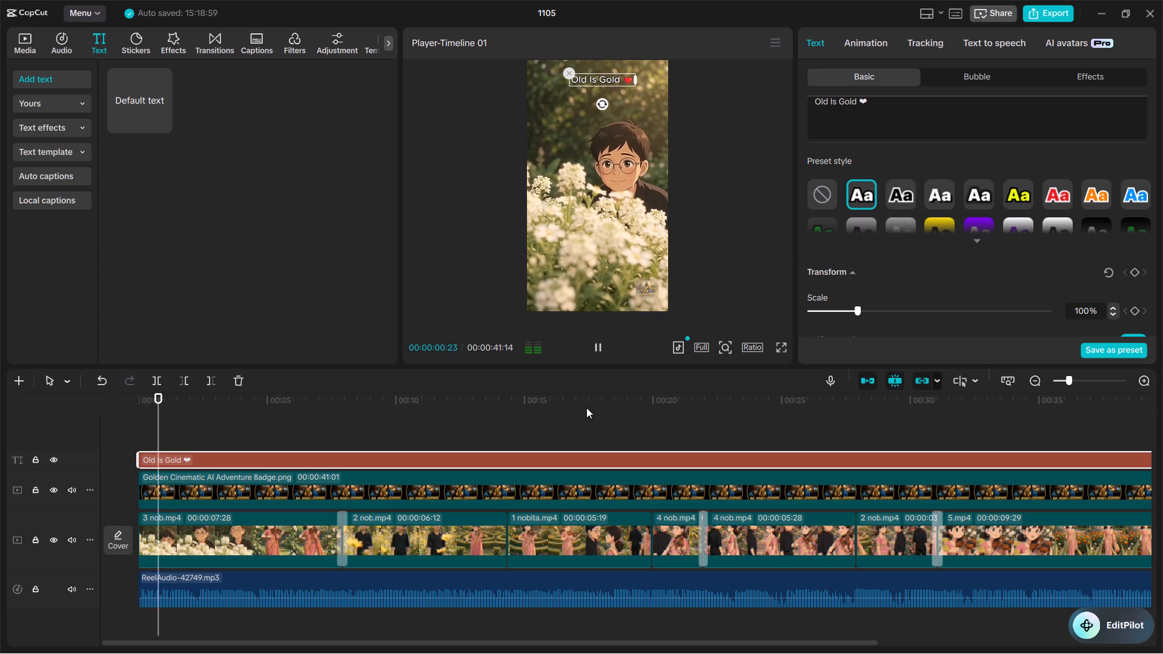
scroll(586, 408, left, 1)
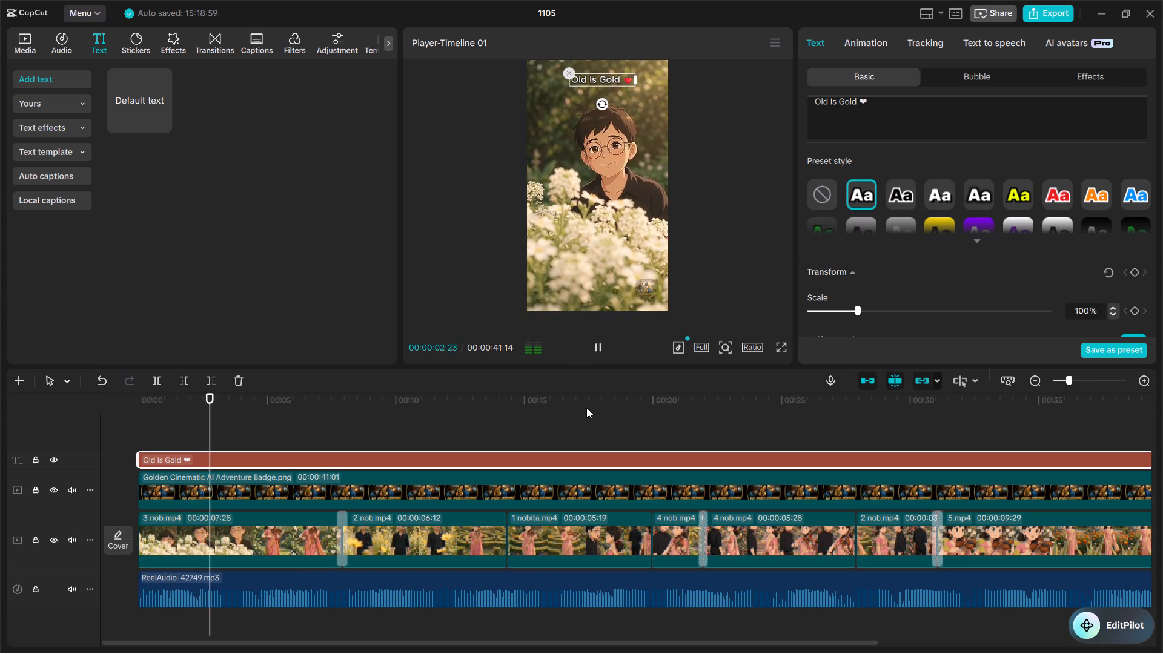
scroll(586, 408, left, 1)
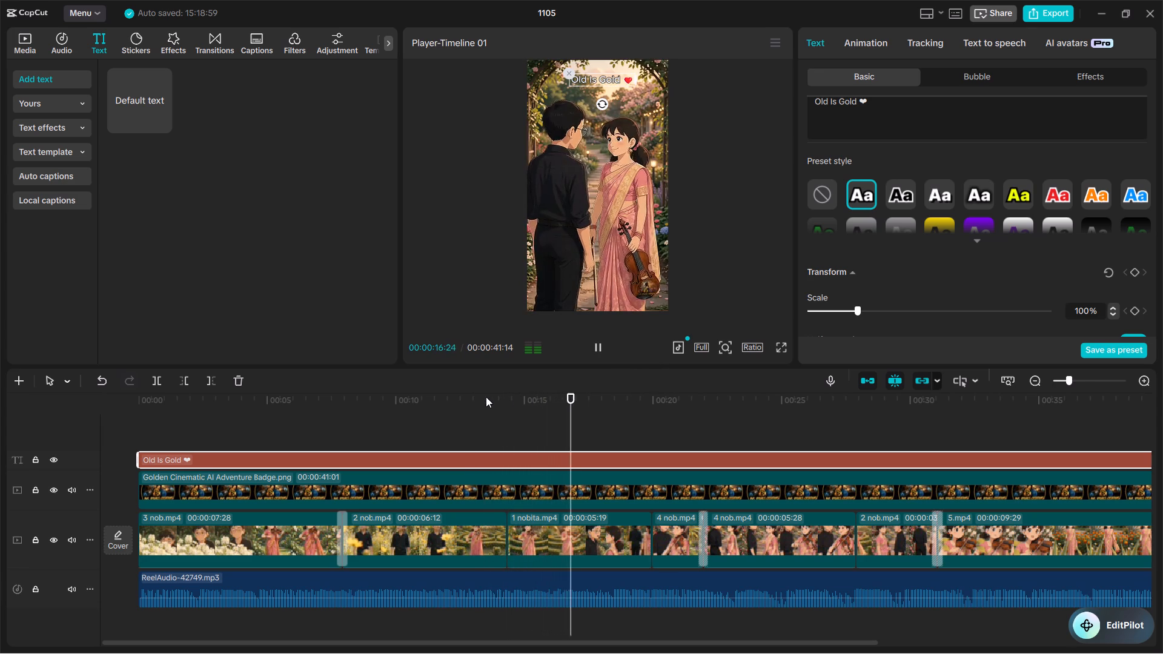
scroll(610, 401, left, 1)
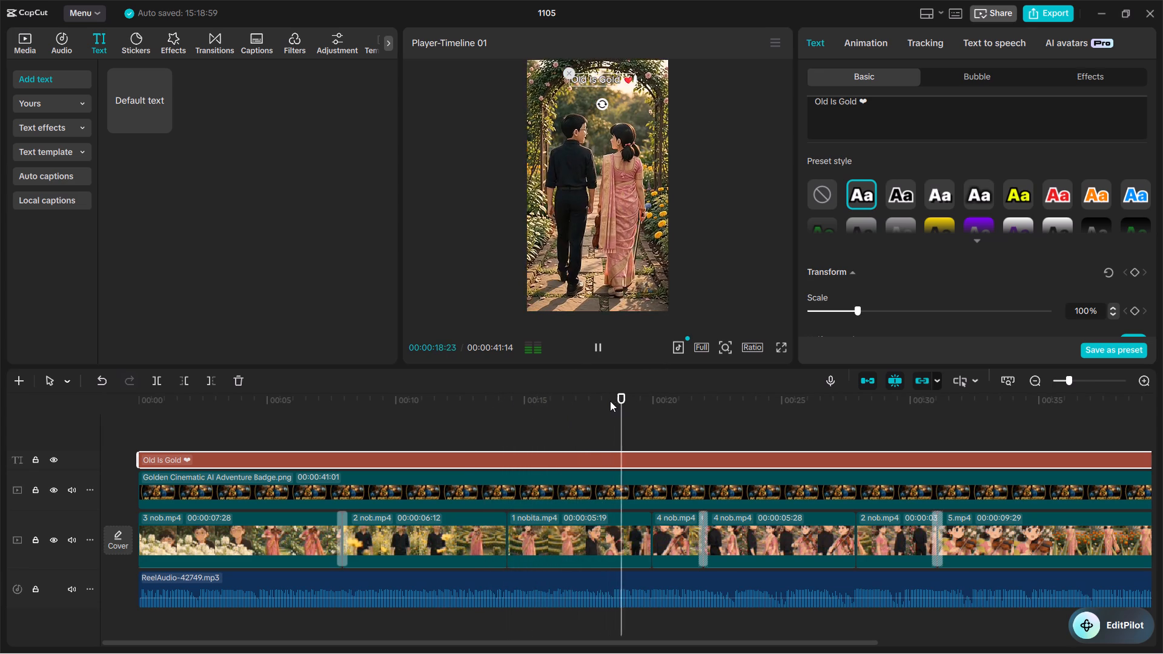
scroll(610, 401, left, 1)
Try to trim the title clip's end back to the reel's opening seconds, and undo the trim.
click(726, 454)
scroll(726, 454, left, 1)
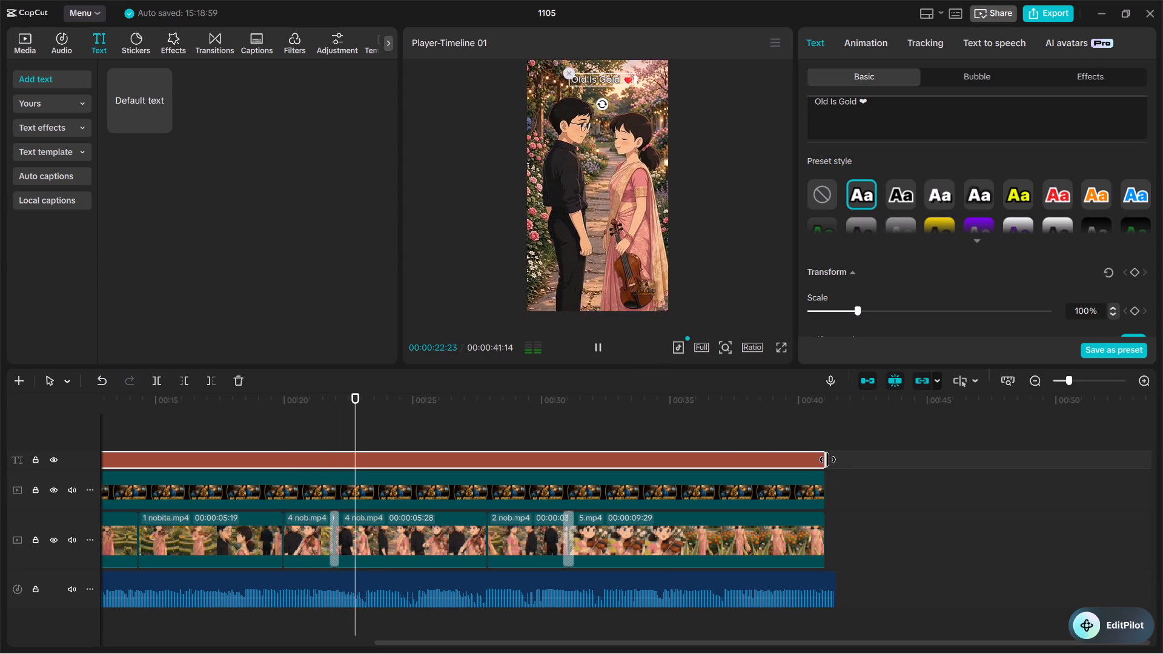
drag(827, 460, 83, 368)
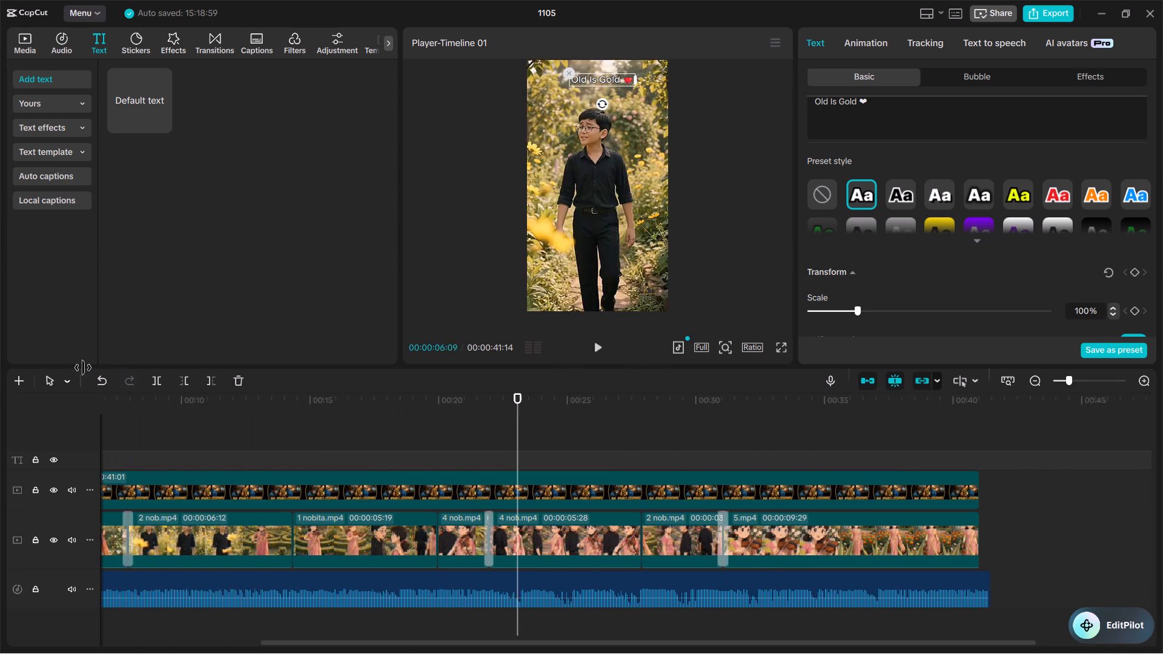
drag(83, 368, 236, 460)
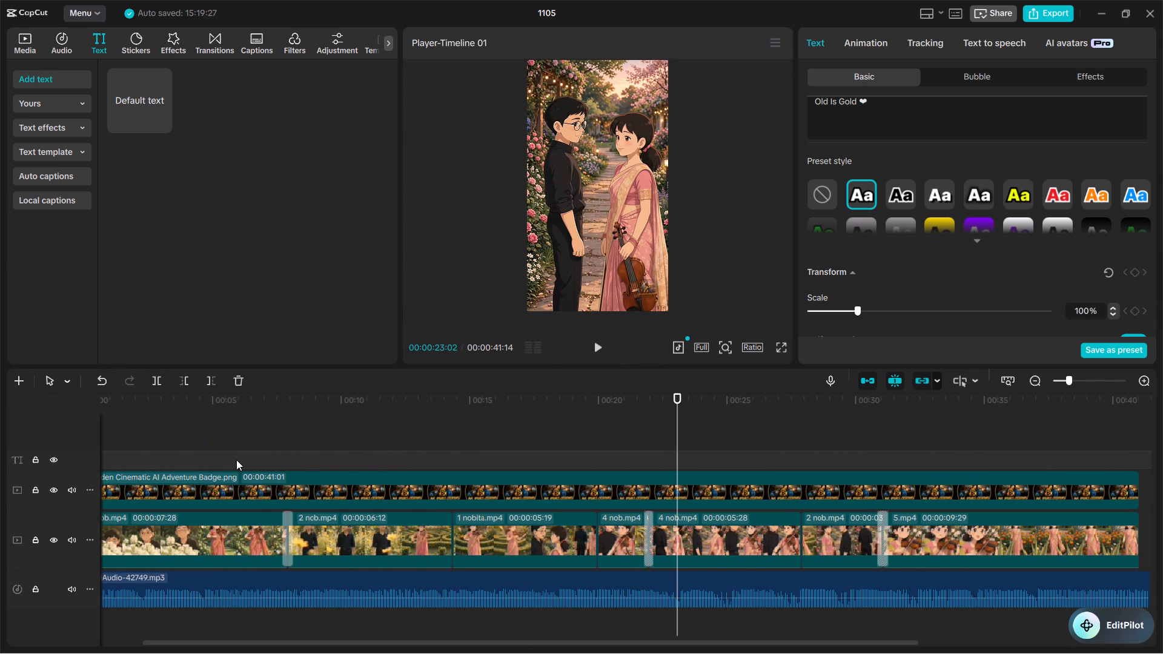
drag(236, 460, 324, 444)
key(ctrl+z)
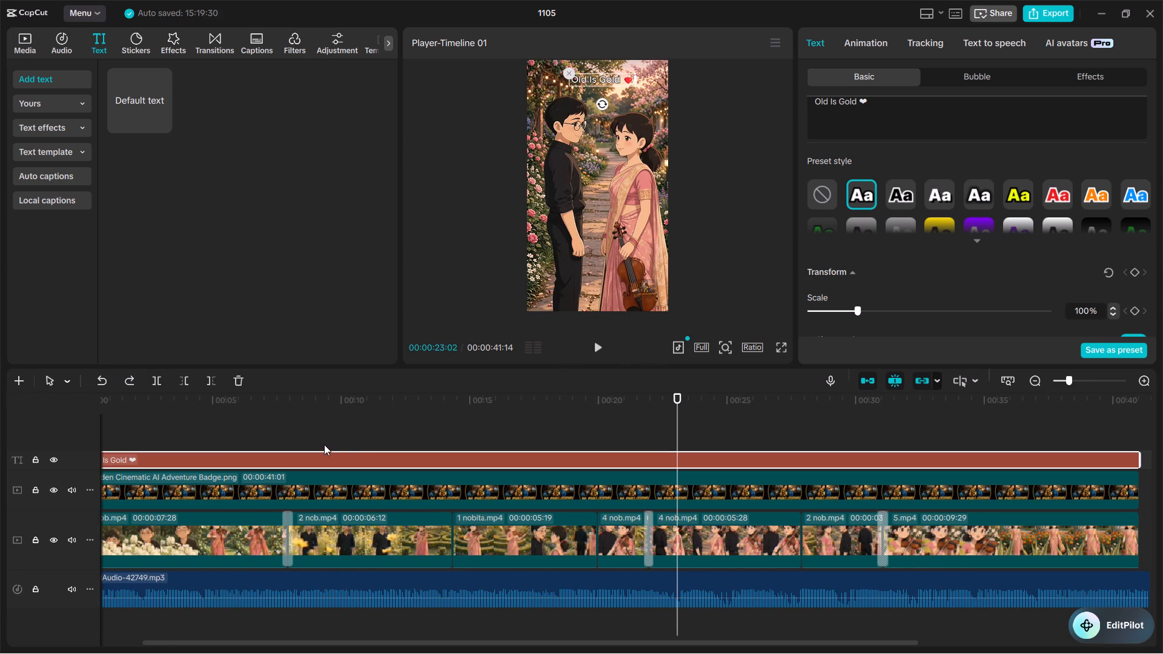
Trim the "Old Is Gold" title clip's end so it lasts only about the reel's first 3.6 seconds.
drag(1138, 460, 883, 468)
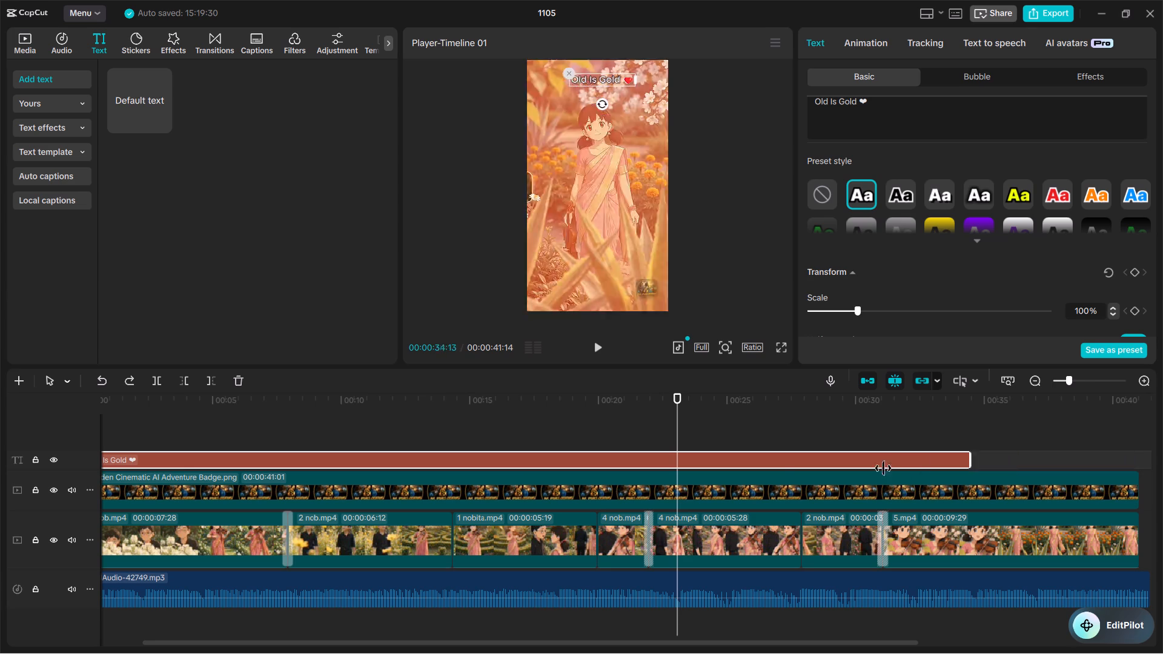
drag(883, 468, 176, 498)
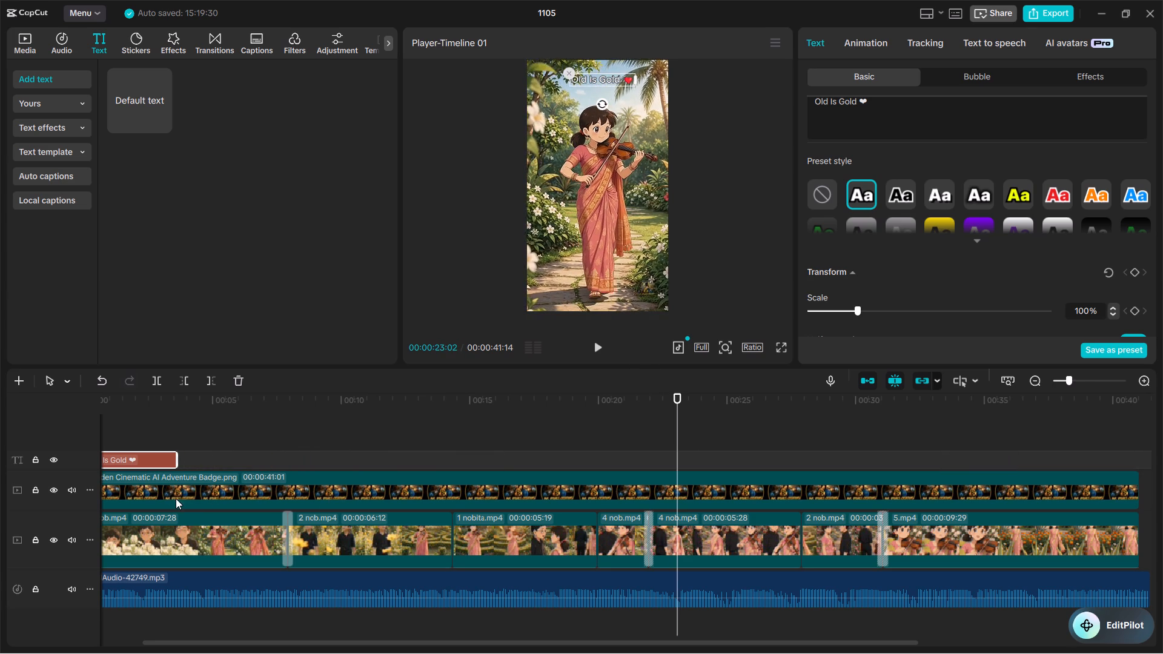
Play the reel from 00:00:00 to about 00:00:20 to check the shortened "Old Is Gold" title over the clips.
drag(675, 396, 0, 403)
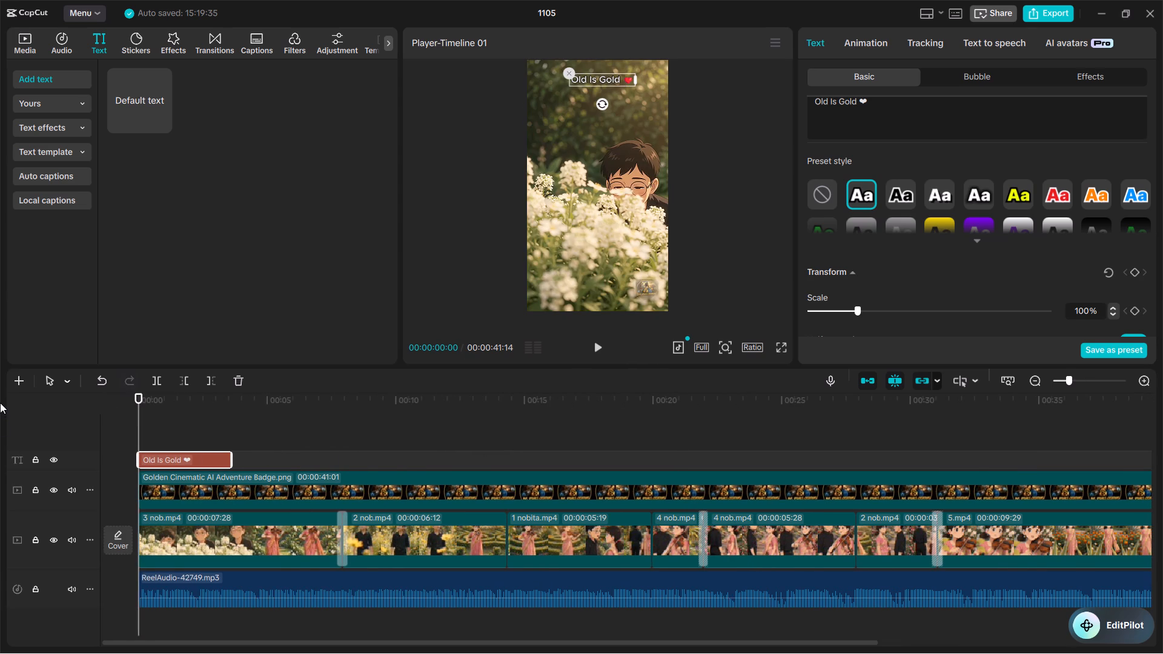
click(592, 342)
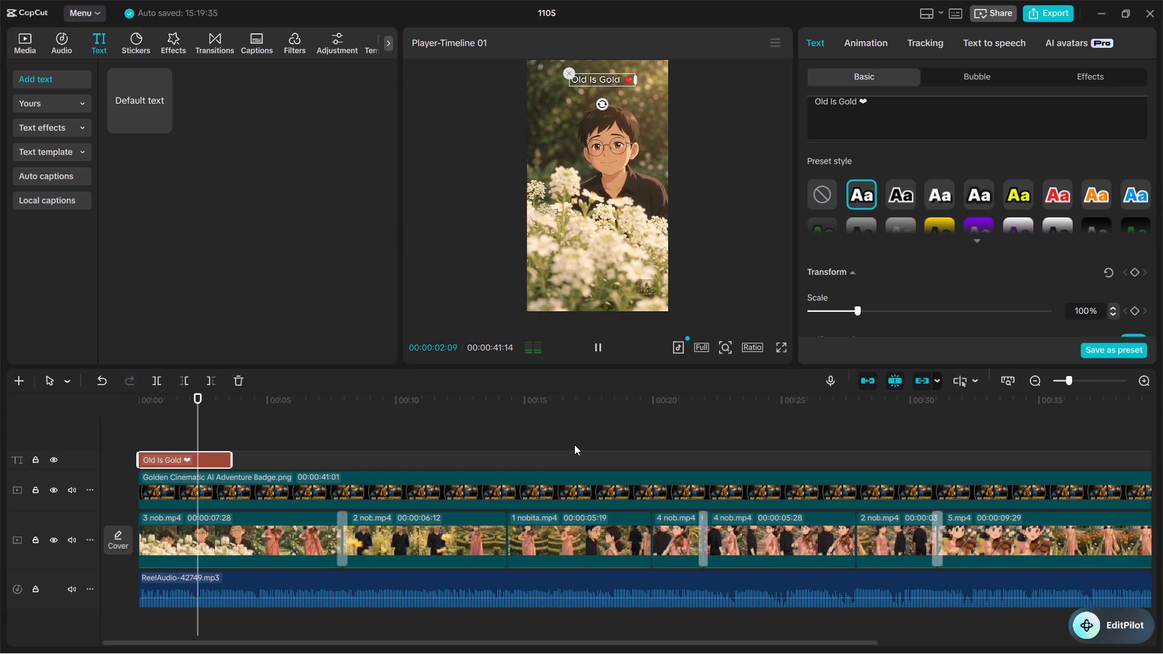
scroll(574, 444, left, 1)
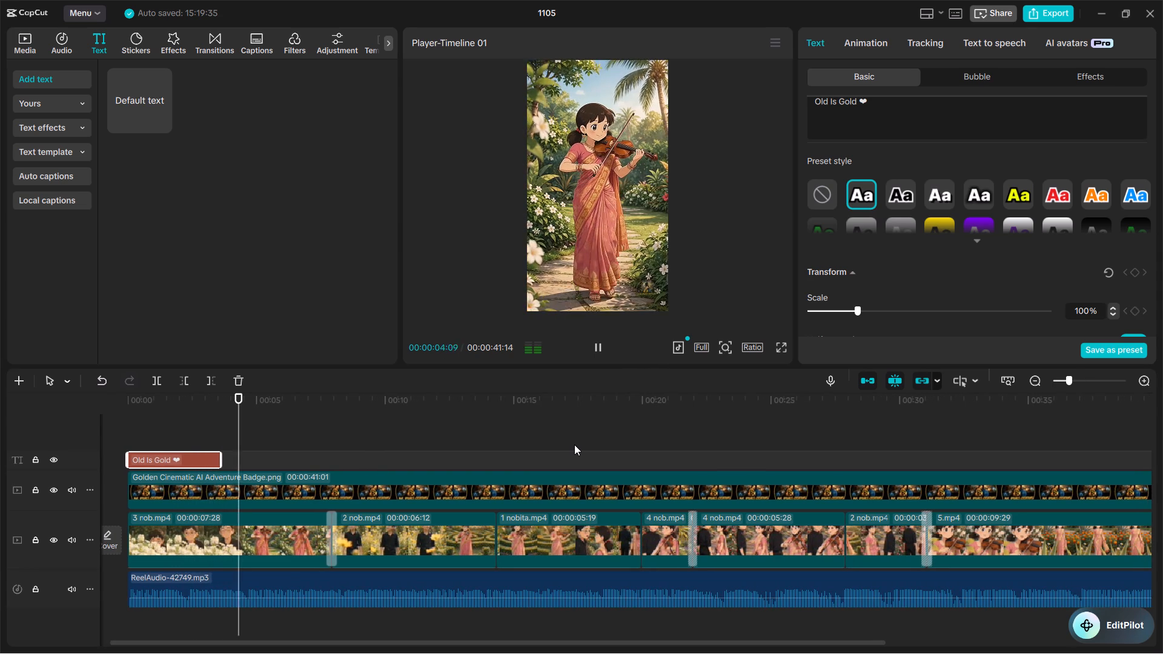
scroll(574, 444, left, 2)
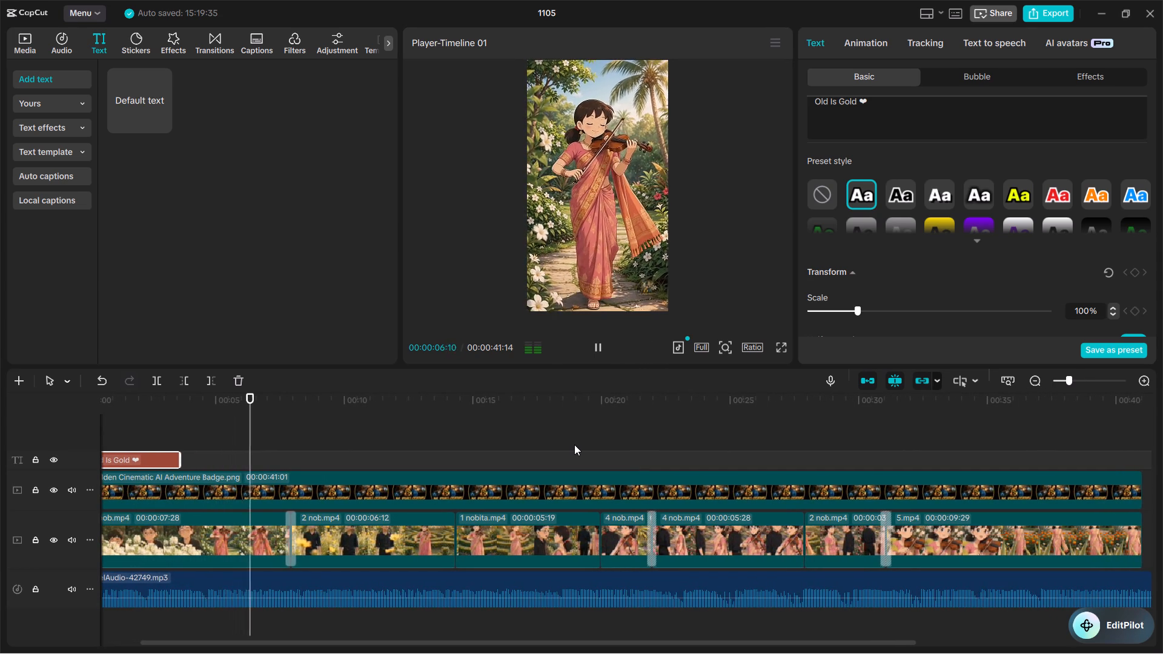
scroll(574, 444, left, 1)
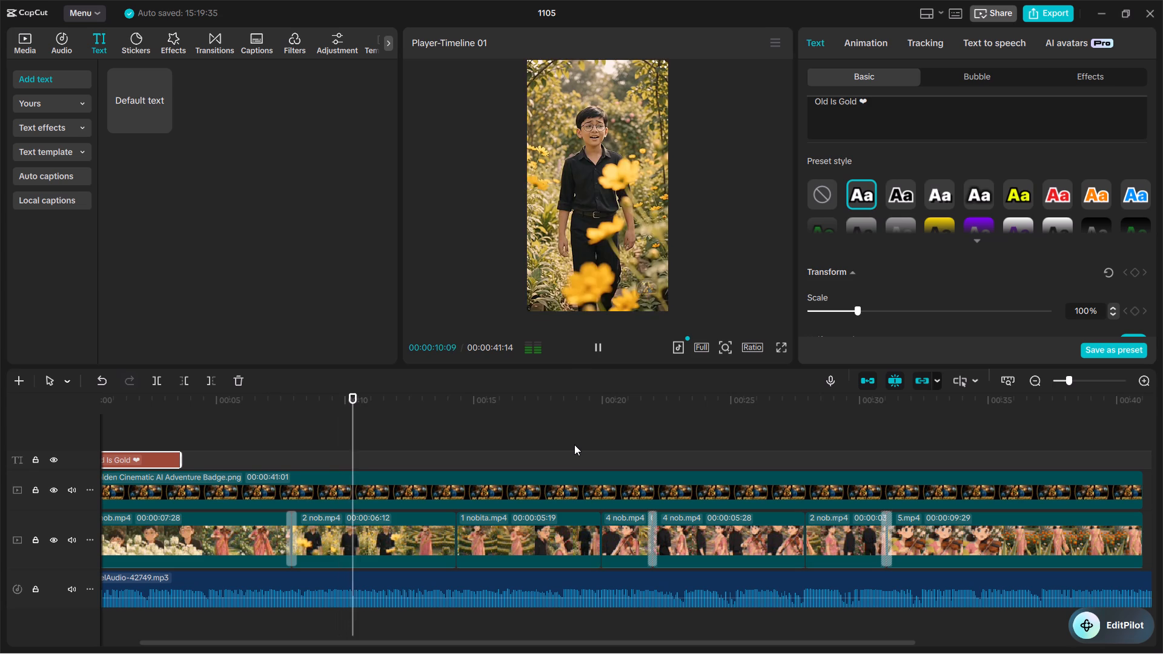
scroll(574, 444, left, 1)
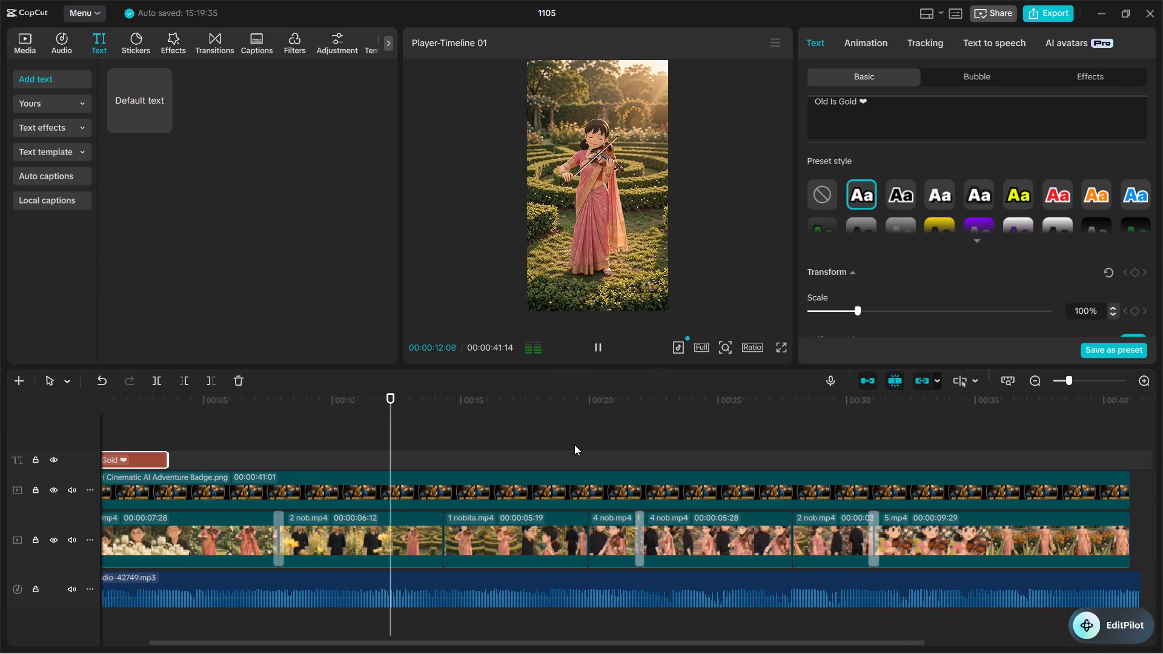
scroll(574, 444, left, 2)
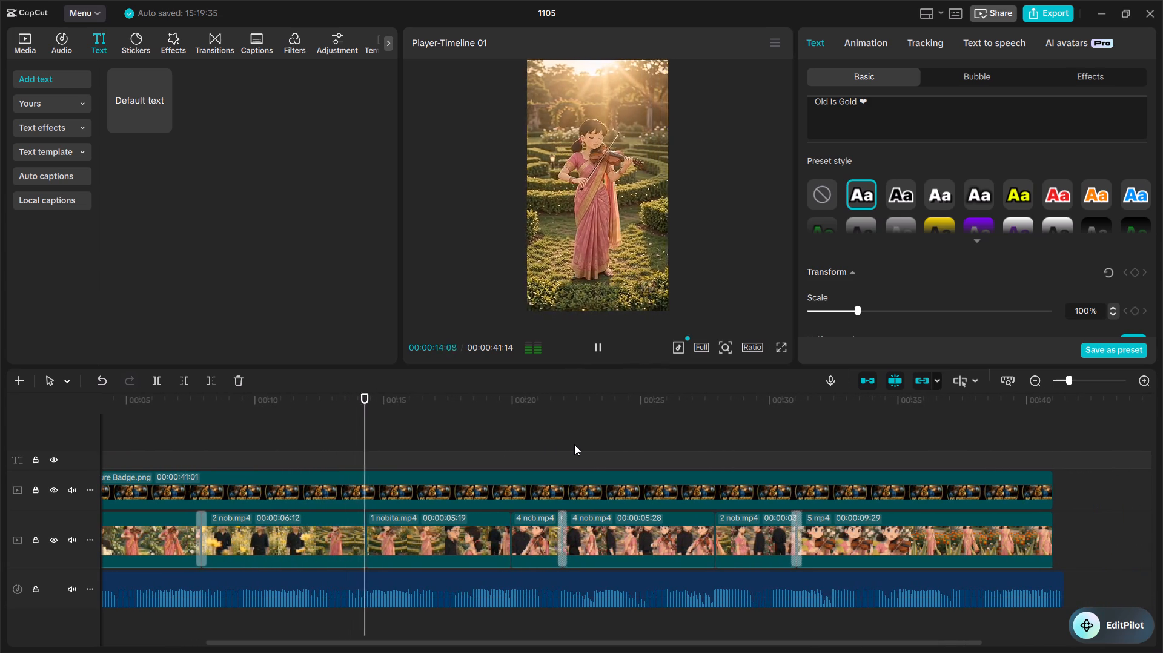
scroll(574, 444, left, 3)
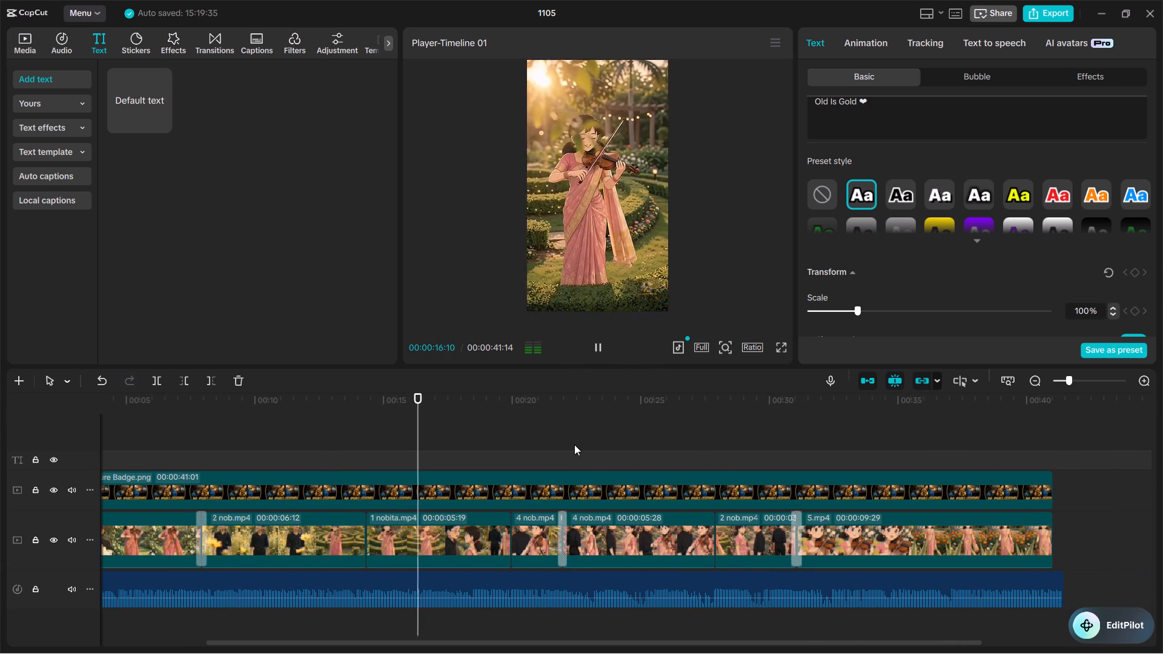
scroll(574, 444, left, 2)
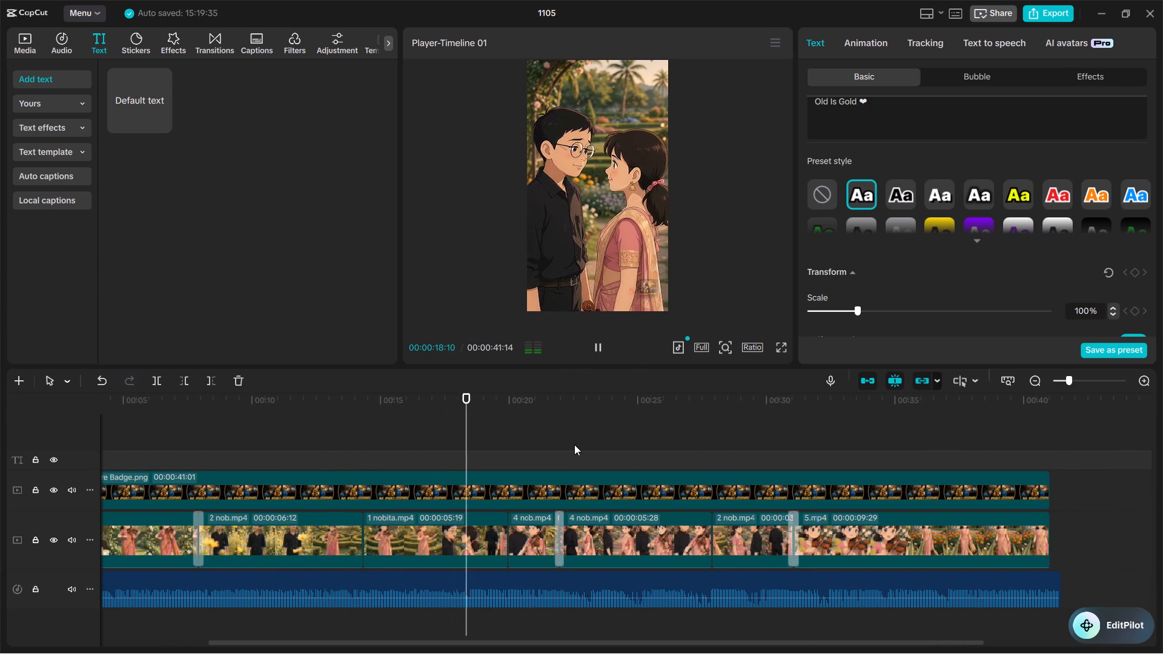
scroll(574, 444, left, 1)
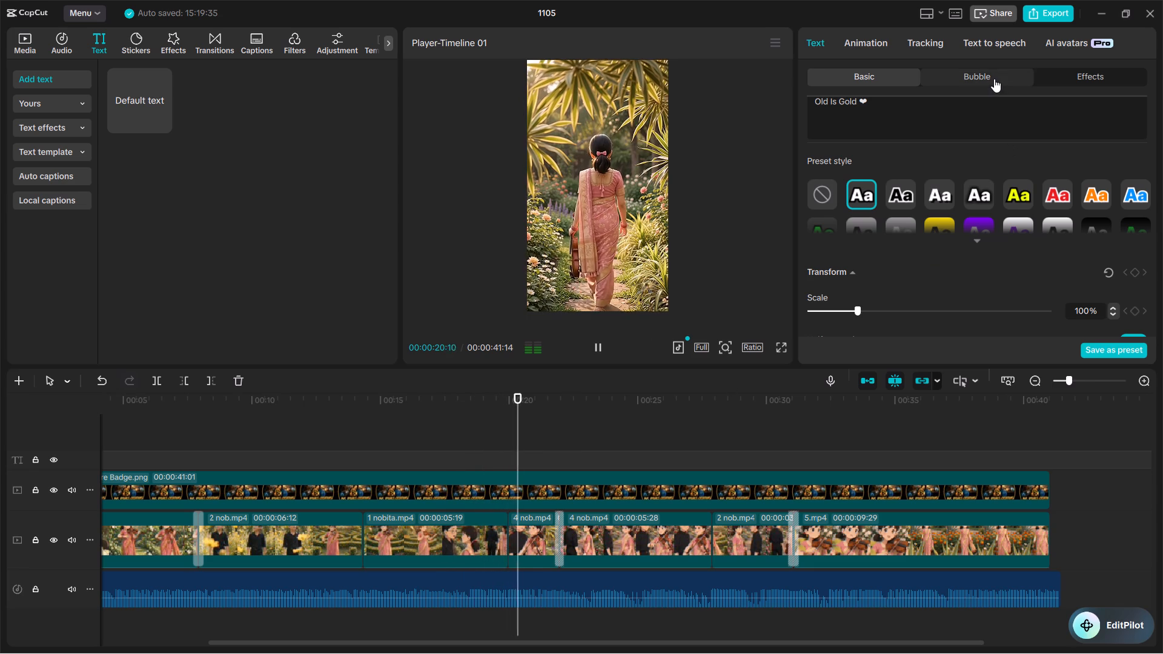
Open the bubble styles for the "Old Is Gold" title.
click(993, 76)
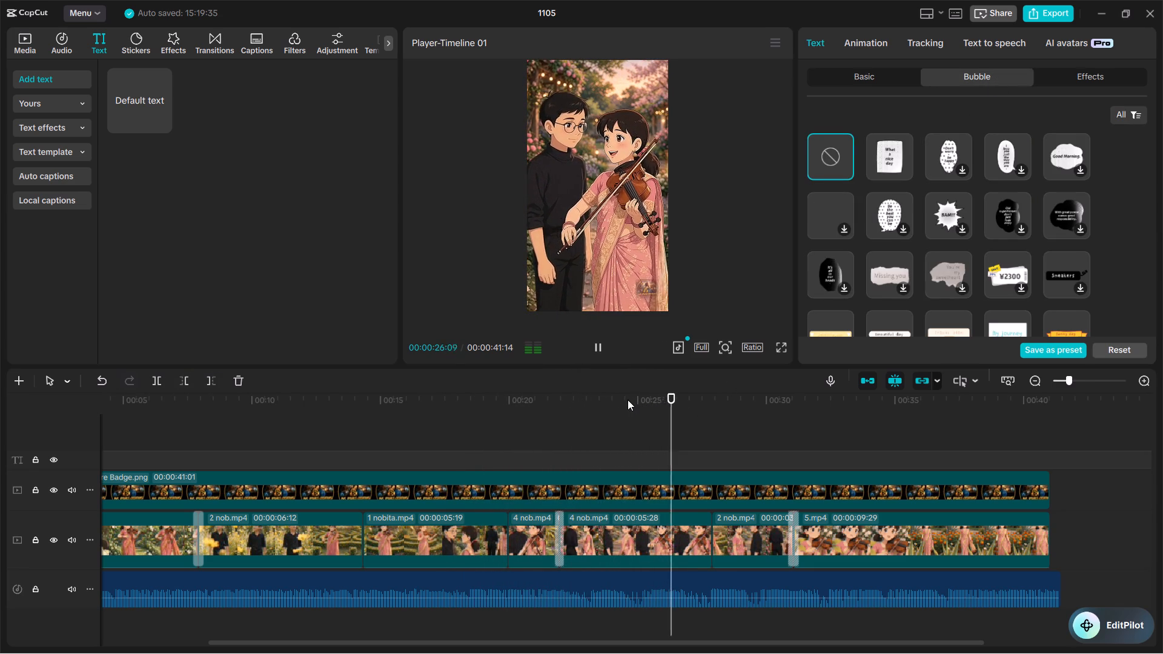
Replay the reel from 00:00:00 to about 00:00:10 to check the title and the opening clips once more.
drag(715, 400, 94, 309)
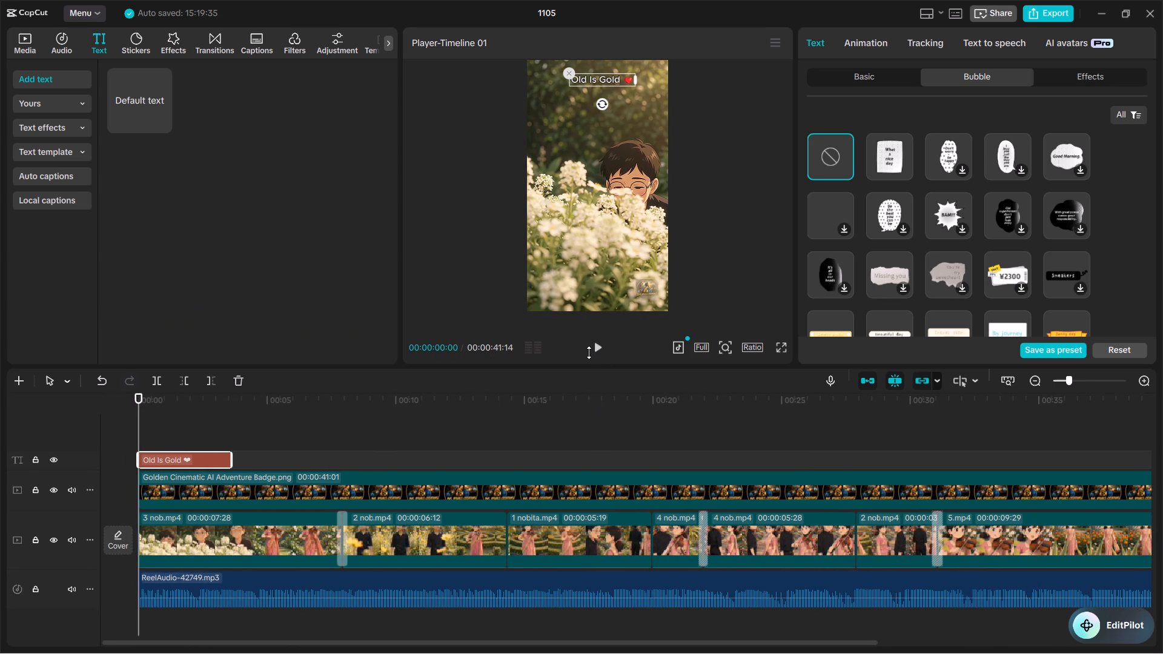
click(595, 350)
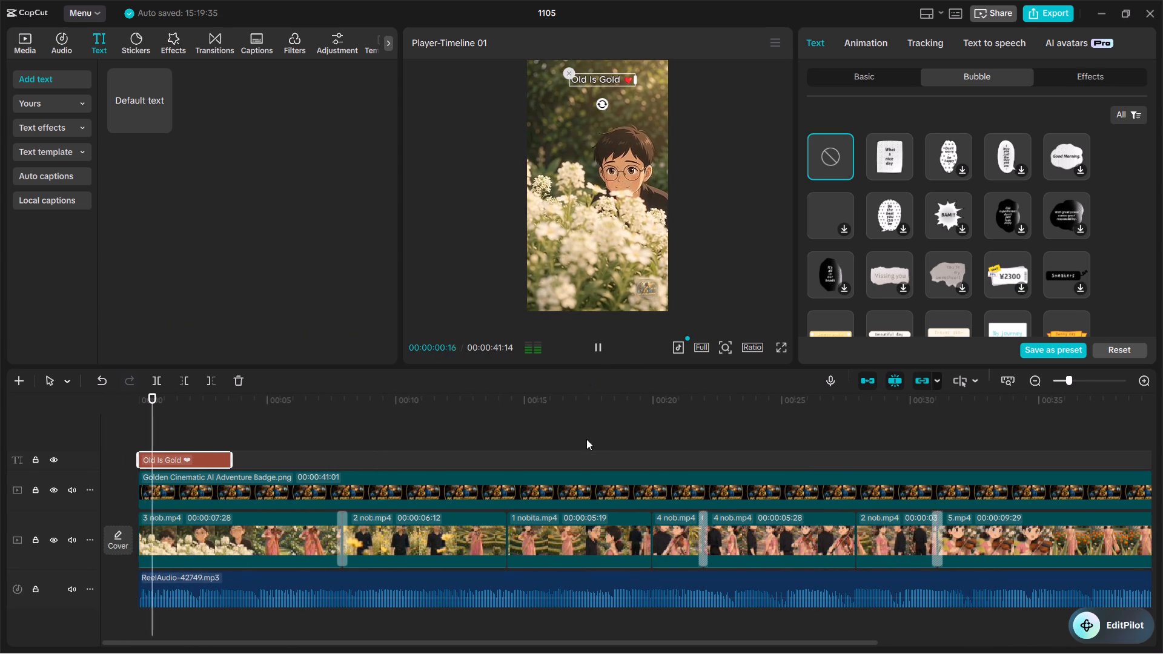
scroll(586, 439, left, 1)
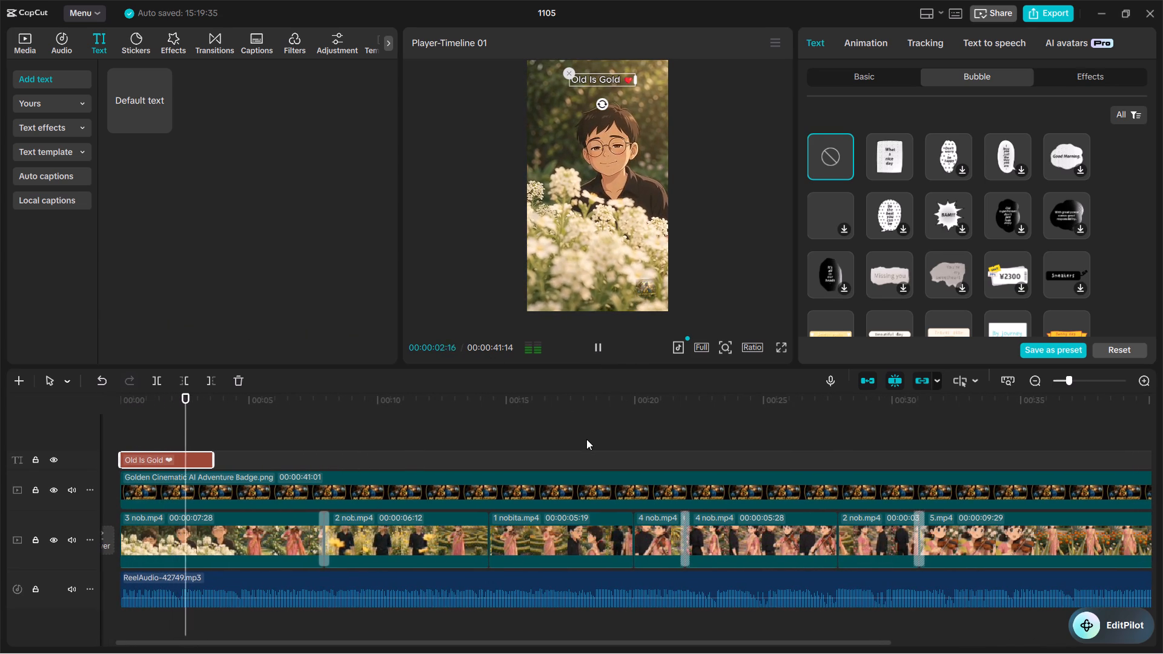
scroll(586, 439, left, 1)
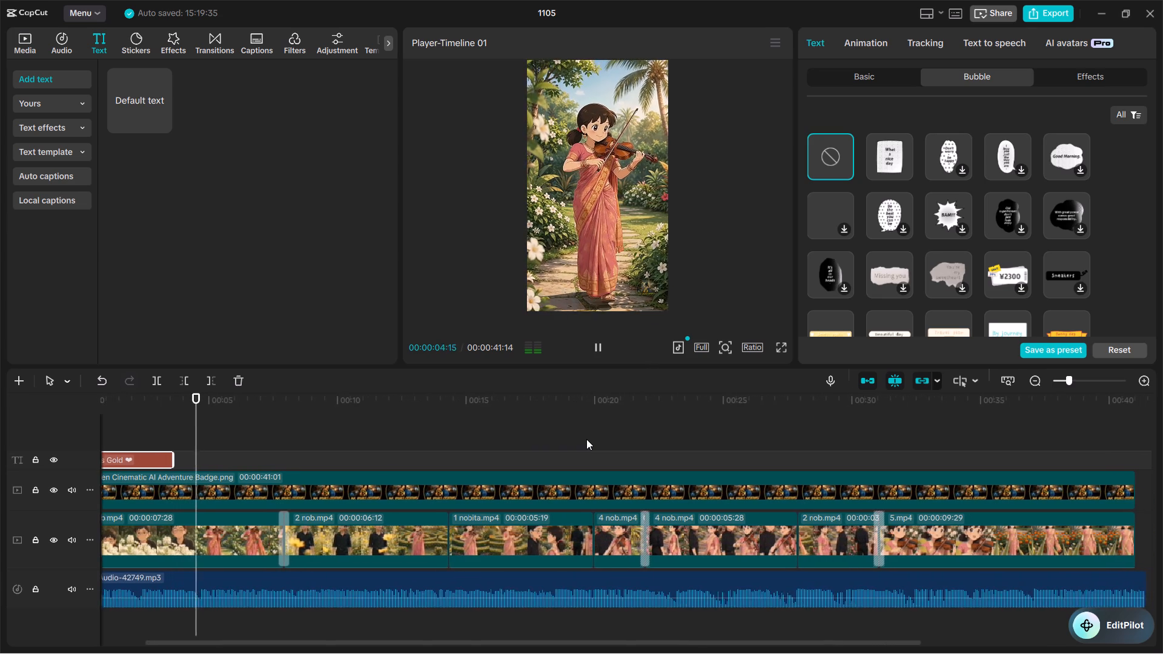
scroll(586, 439, left, 2)
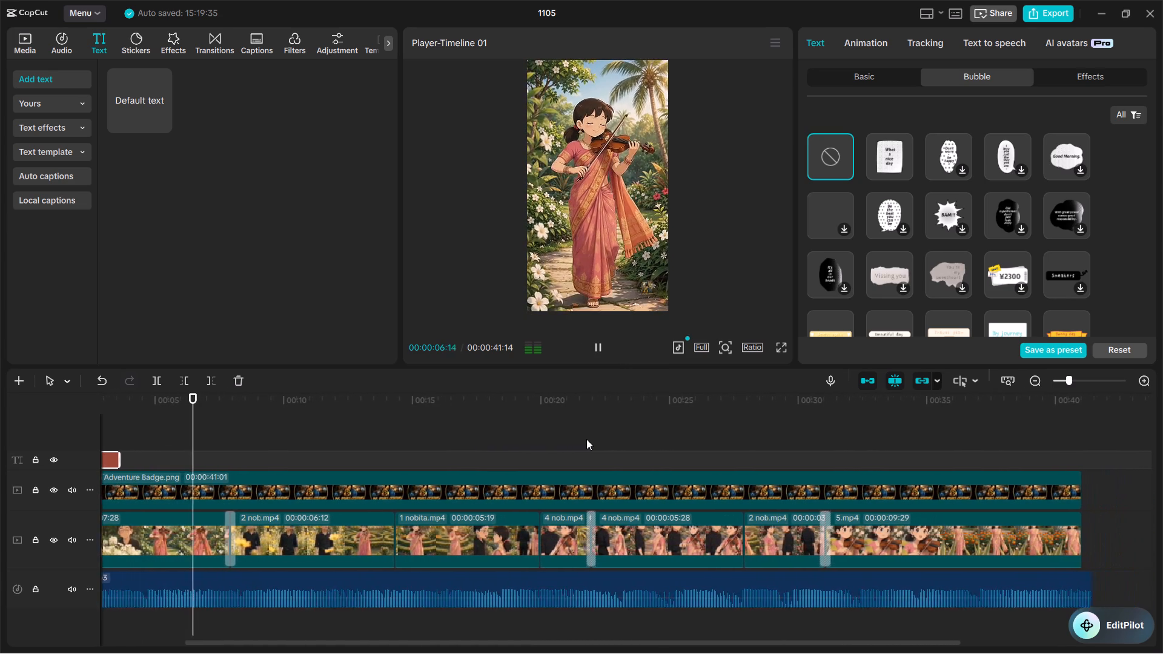
scroll(586, 439, left, 2)
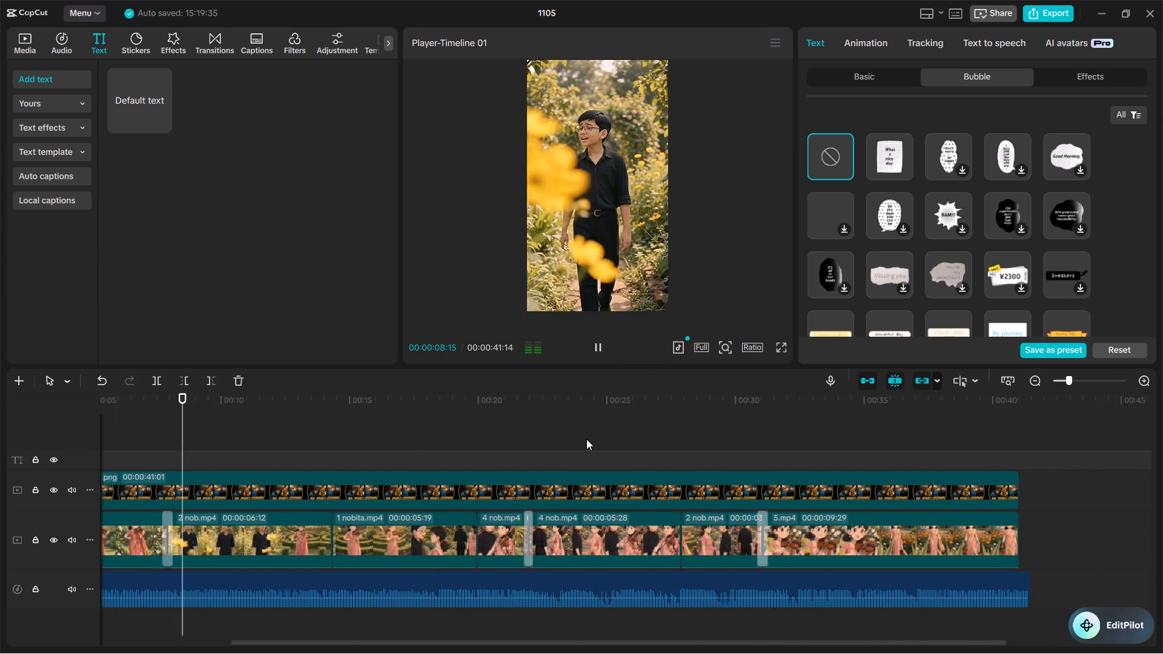
scroll(586, 439, left, 1)
Open the export settings and name the exported video "nobita shuzika video".
click(1039, 16)
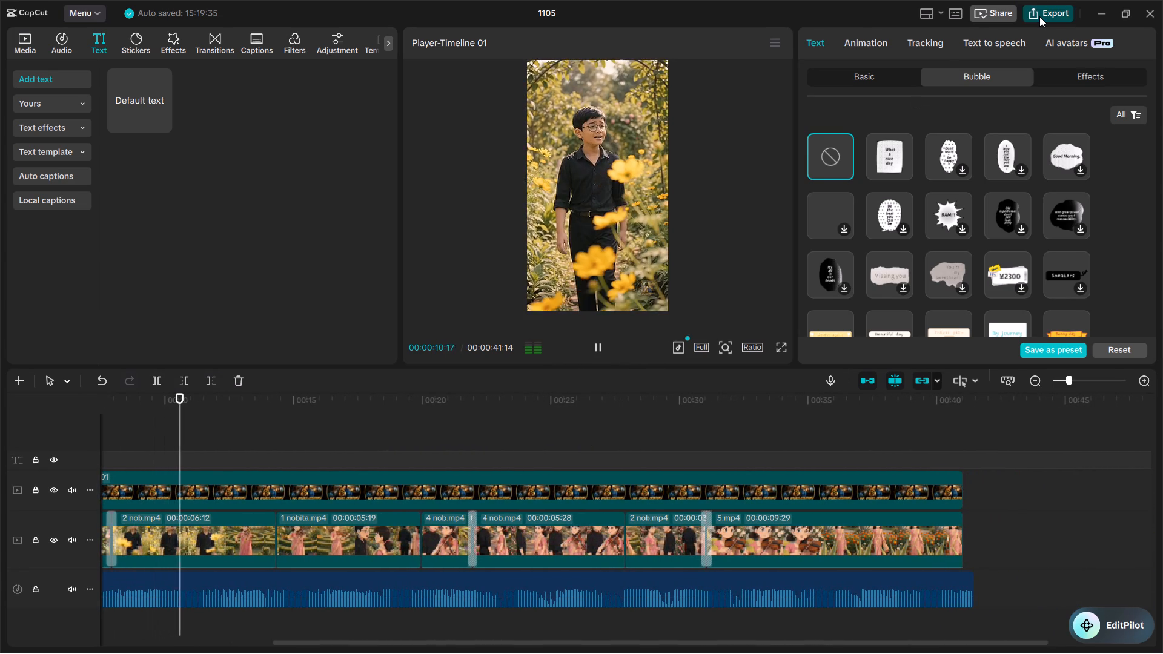
drag(696, 150, 636, 149)
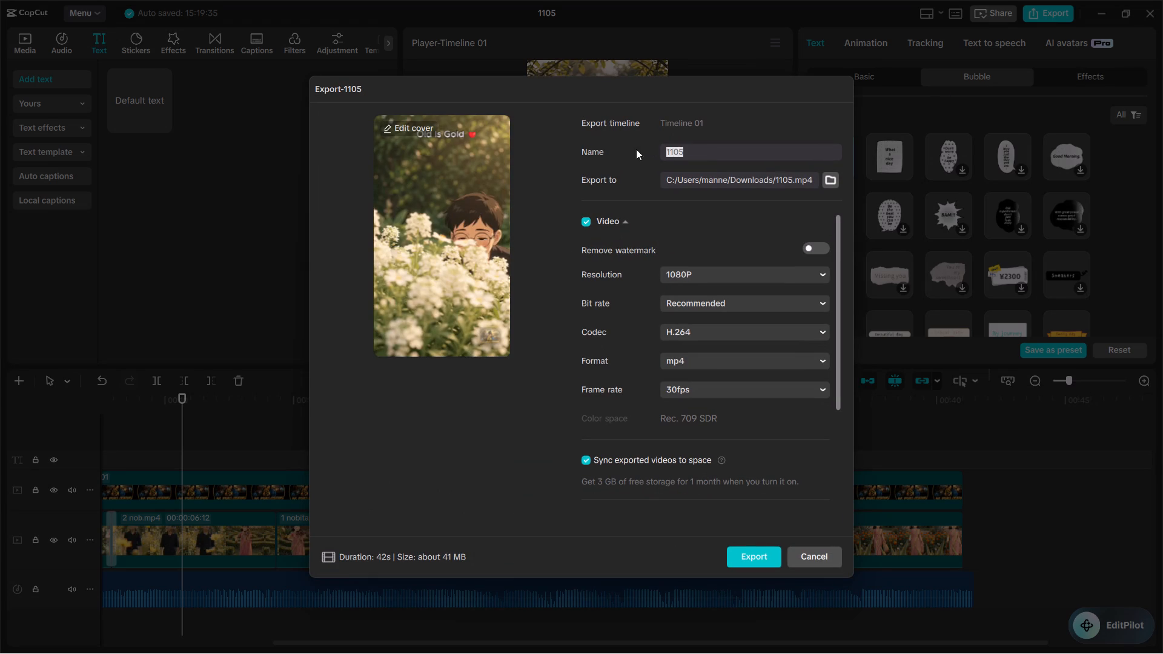
drag(636, 149, 625, 148)
key(BackSpace)
text(no)
text(bit)
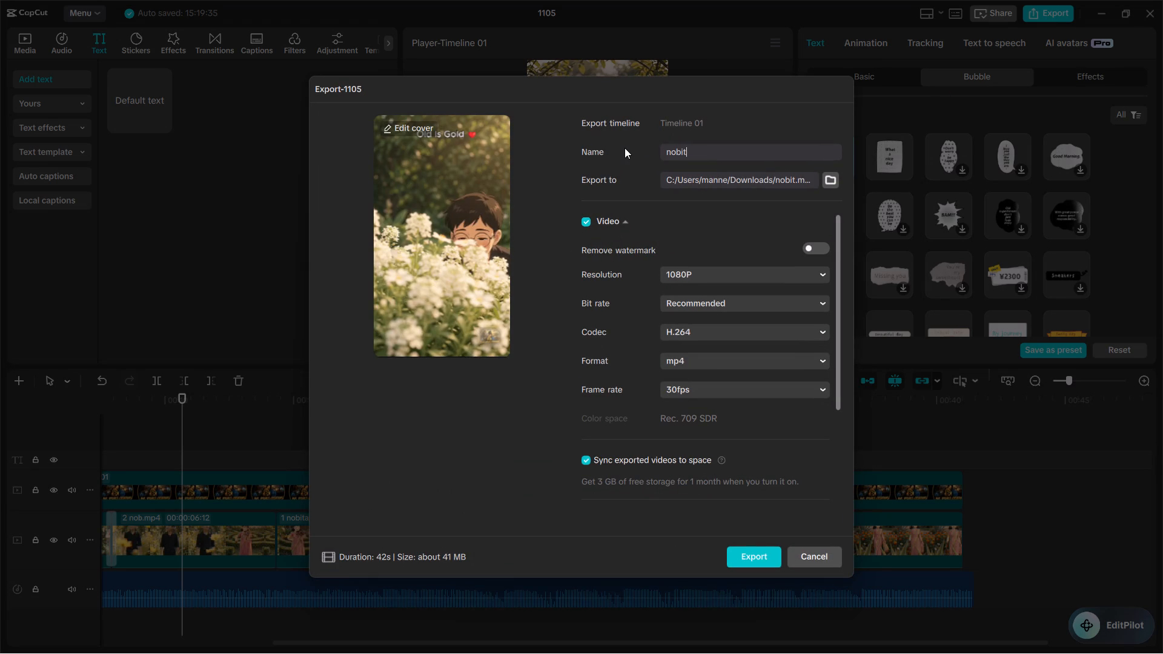
text(a sh)
key(u)
text(zika vi)
text(deo)
Choose the Downloads folder as the export location and export the reel.
click(829, 179)
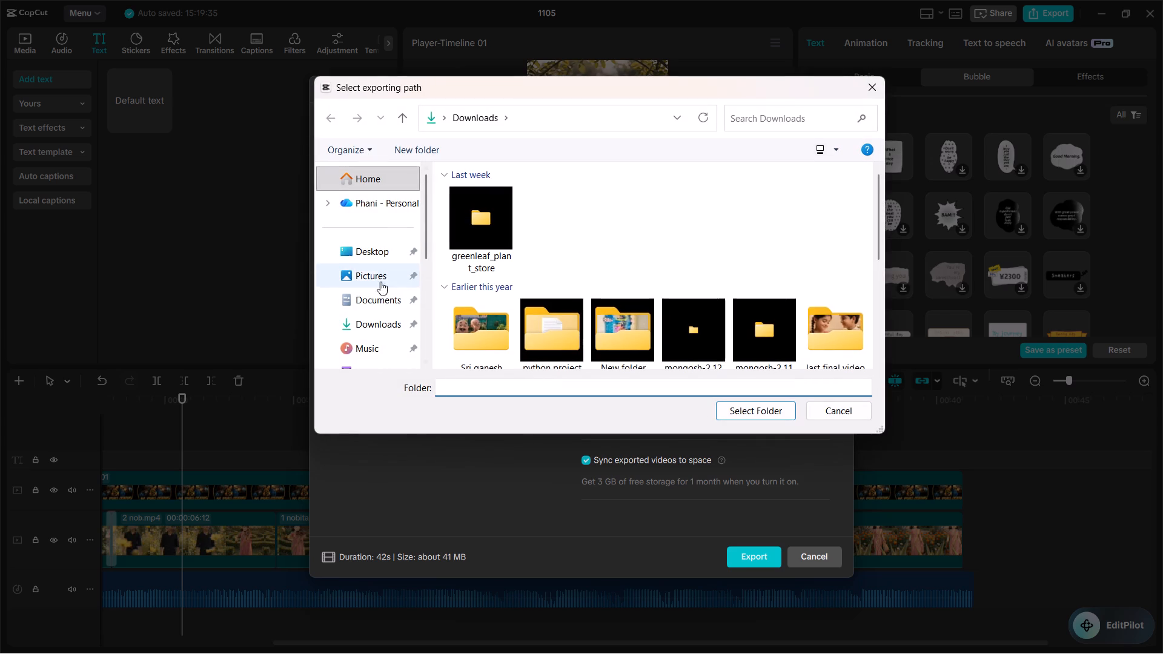
click(387, 324)
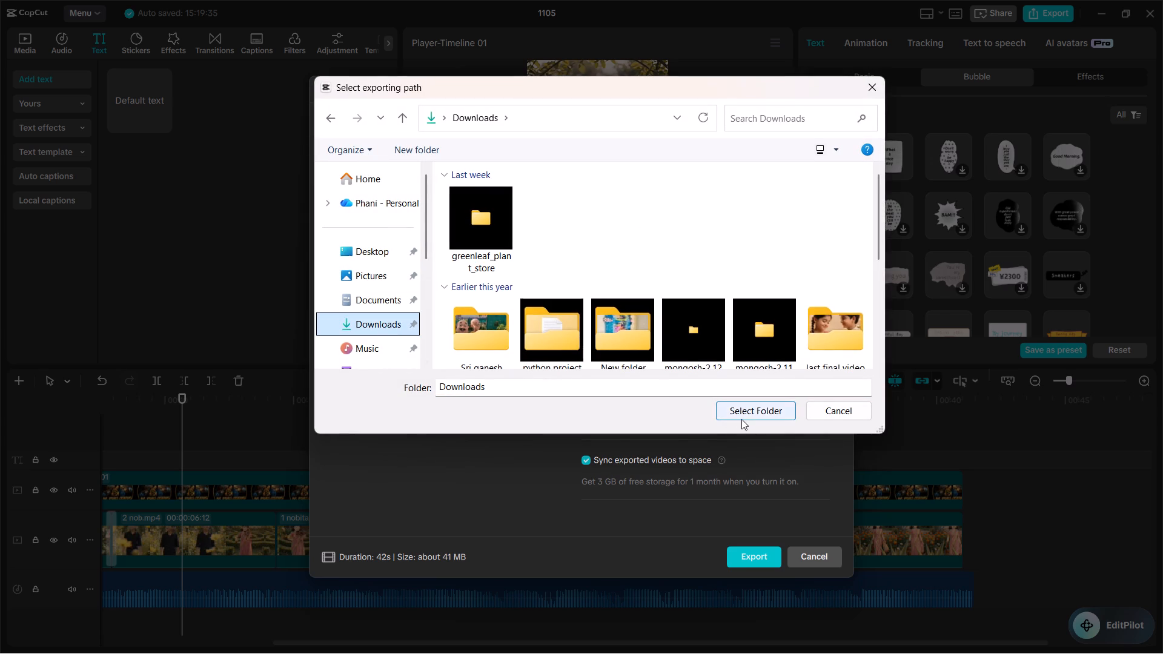
click(744, 415)
click(764, 544)
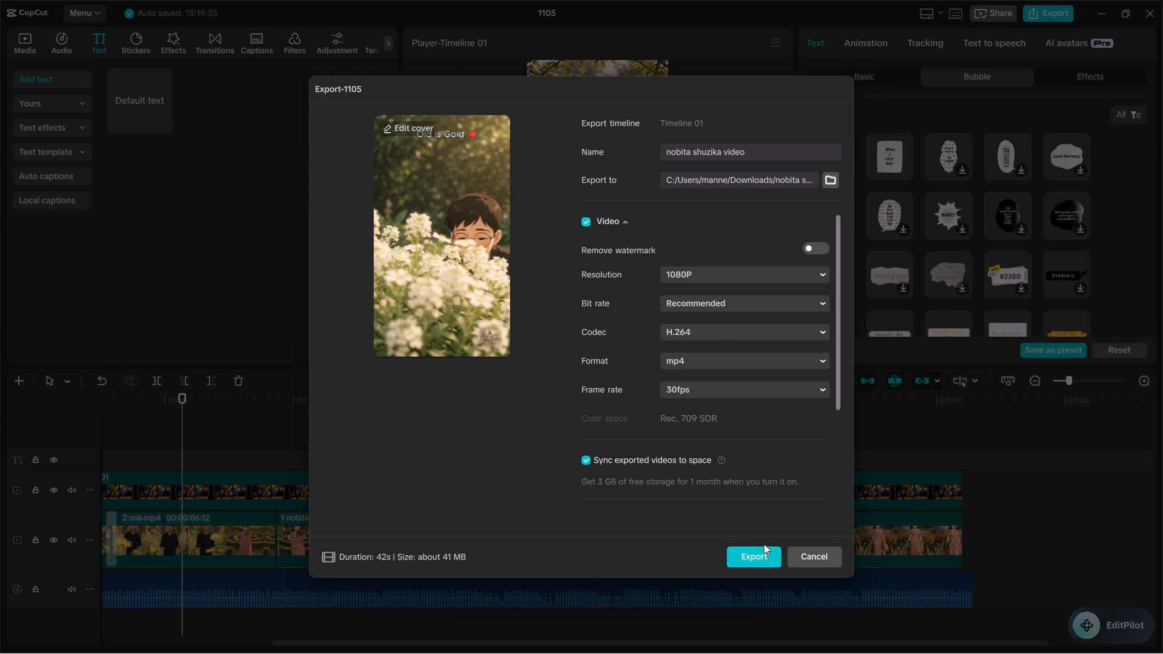
click(758, 555)
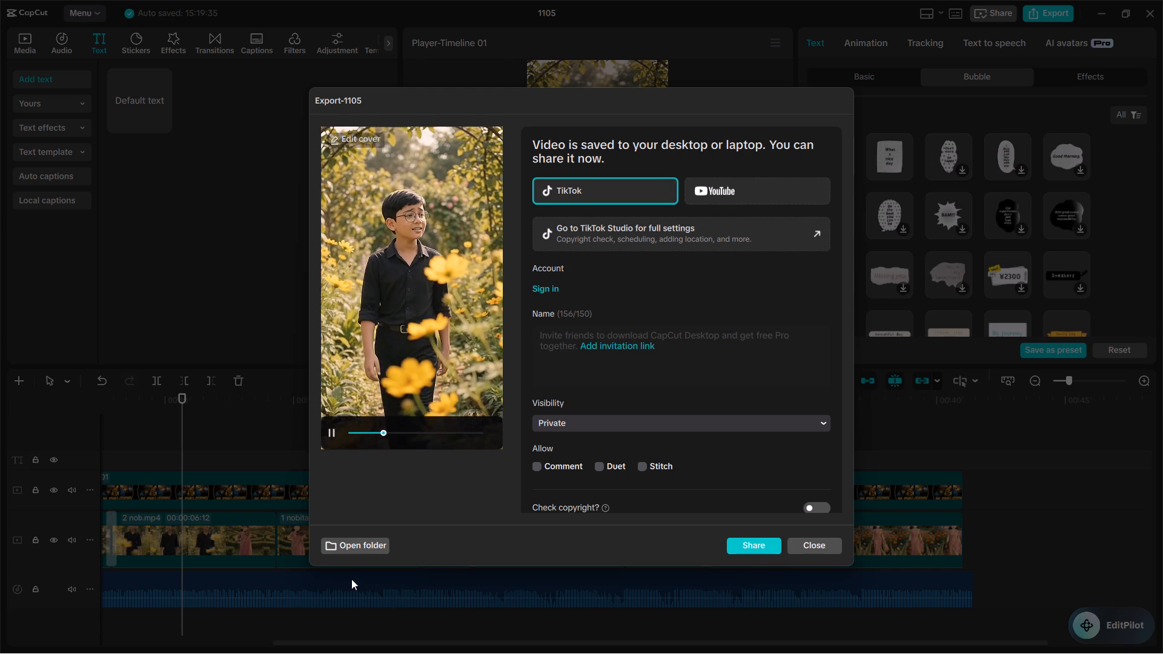
Preview the exported video from its beginning, then close the export window without sharing it.
click(349, 434)
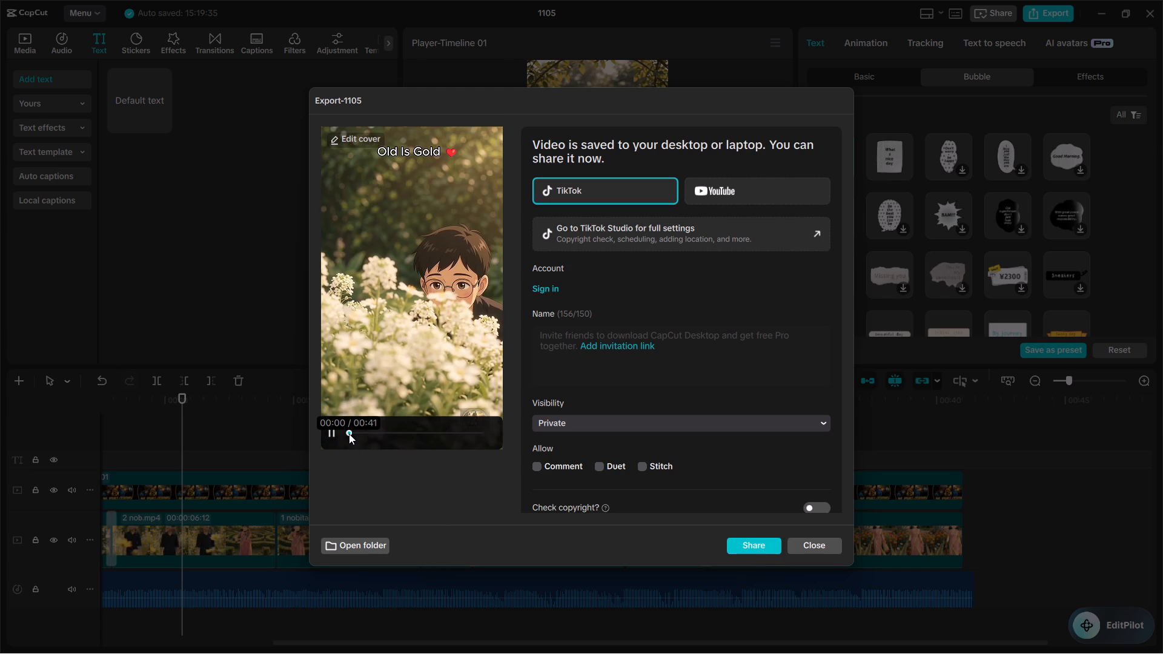
click(349, 434)
triple_click(349, 434)
click(325, 433)
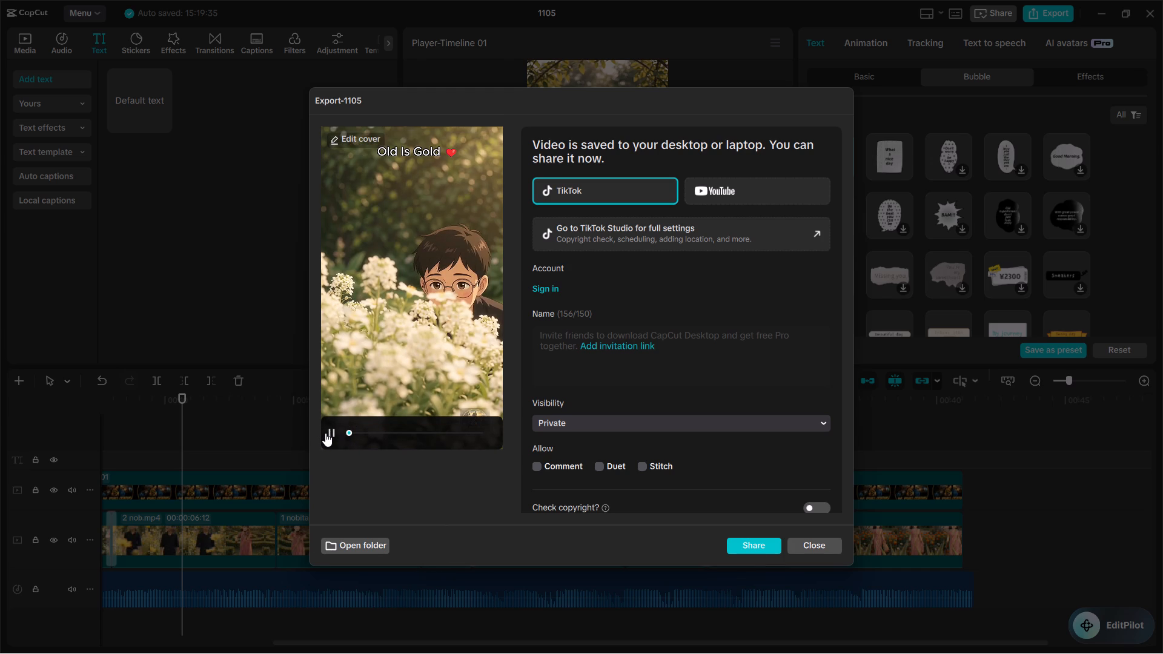
click(325, 433)
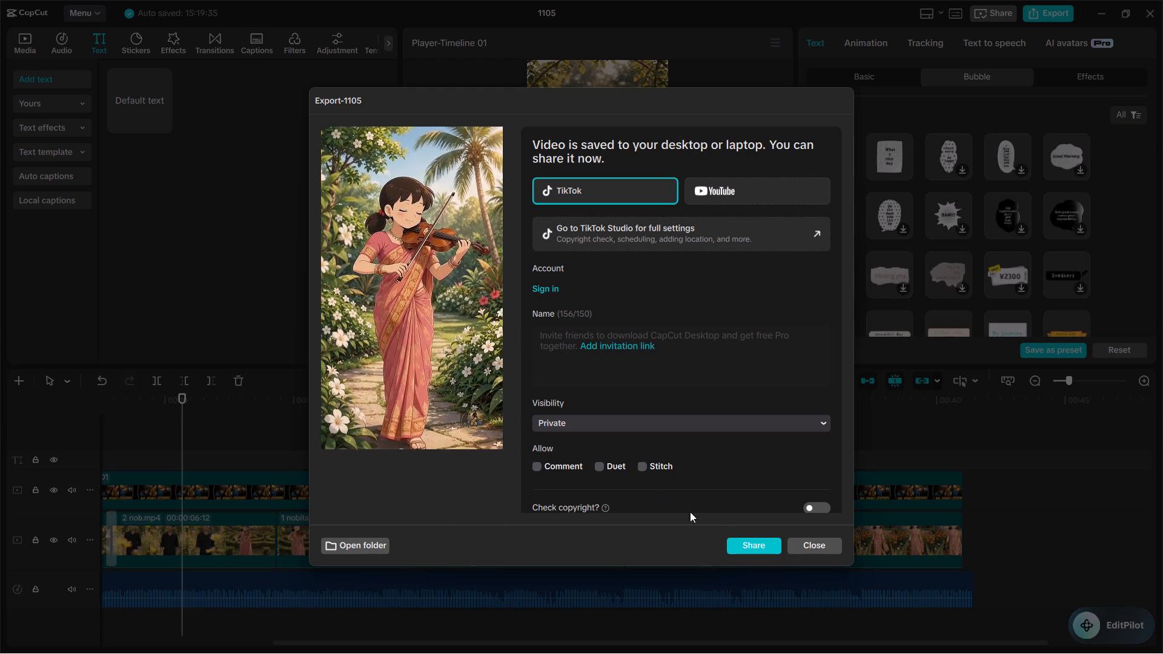
click(811, 550)
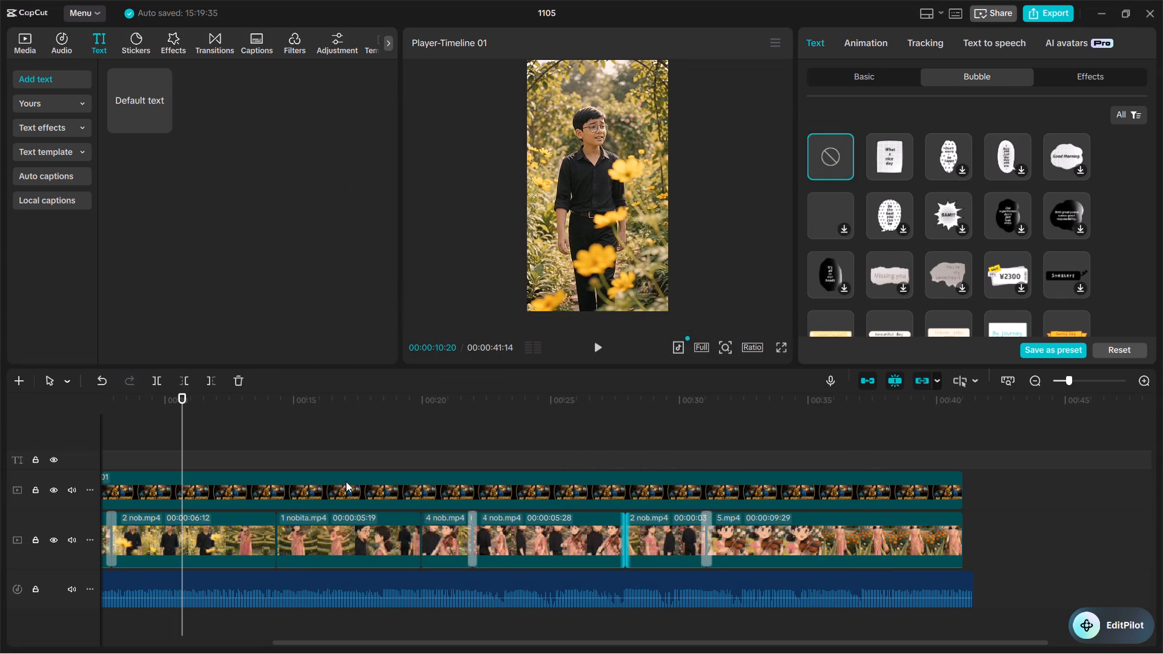
Extend the end of the "Old Is Gold" title clip to about 00:00:06.
scroll(267, 467, right, 9)
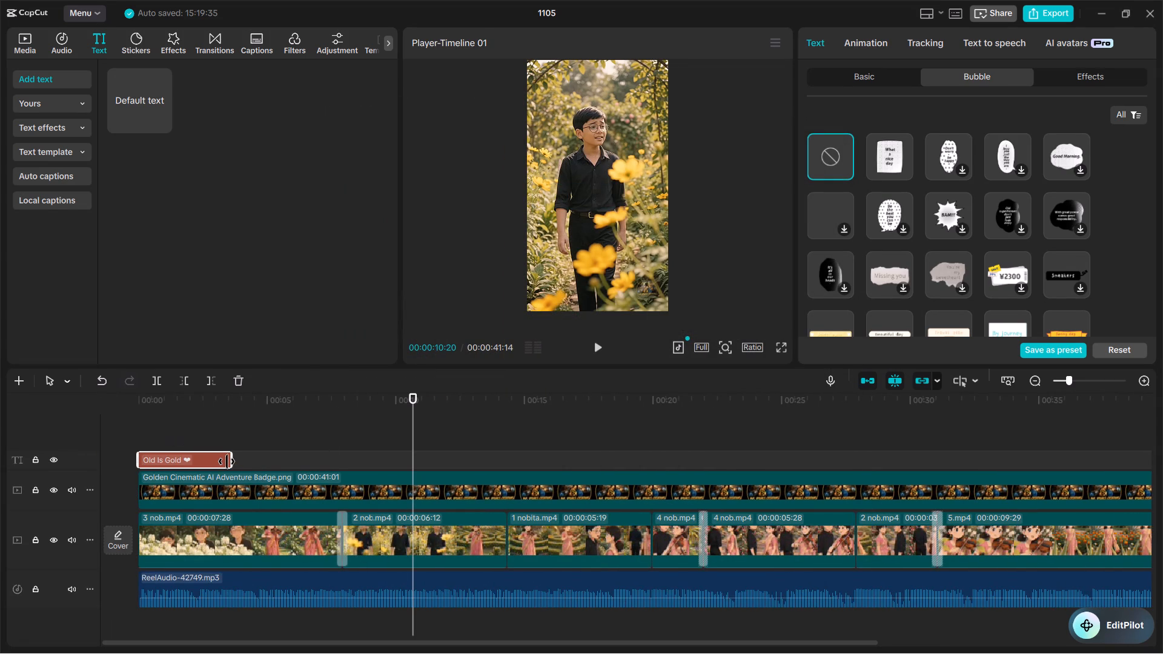
drag(232, 460, 293, 452)
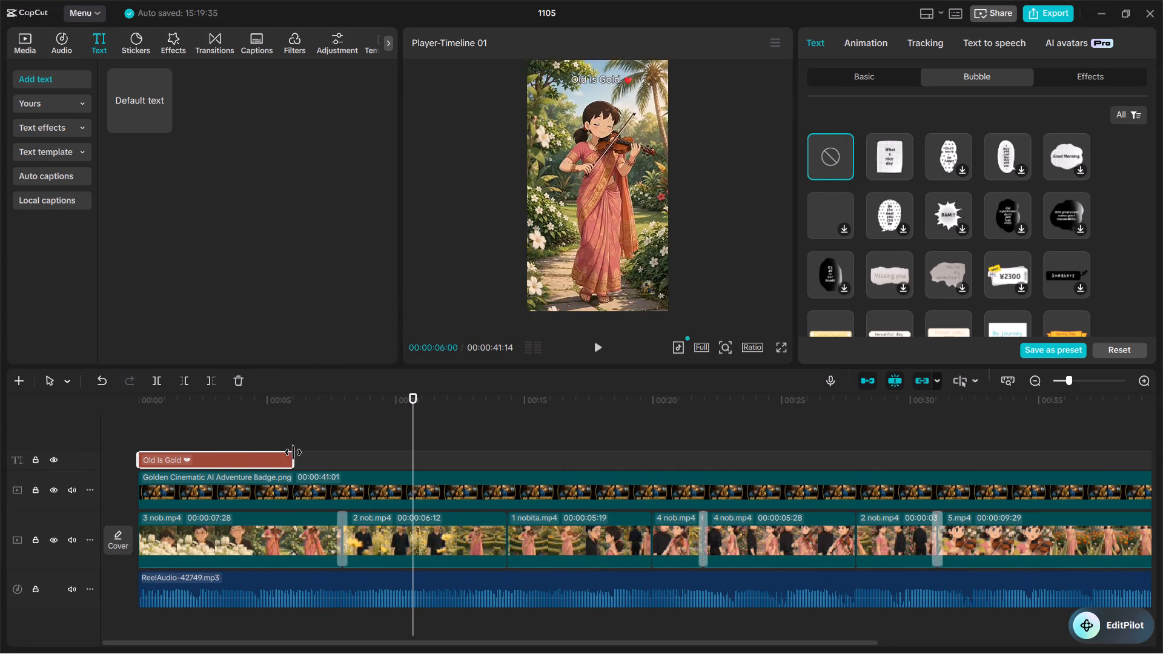
Extend the end of the "Old Is Gold" title clip further, to about 00:00:07 on the timeline.
drag(293, 452, 311, 452)
Play the edited timeline from 00:00:00 to review the extended opening title and the first transition.
drag(414, 393, 59, 385)
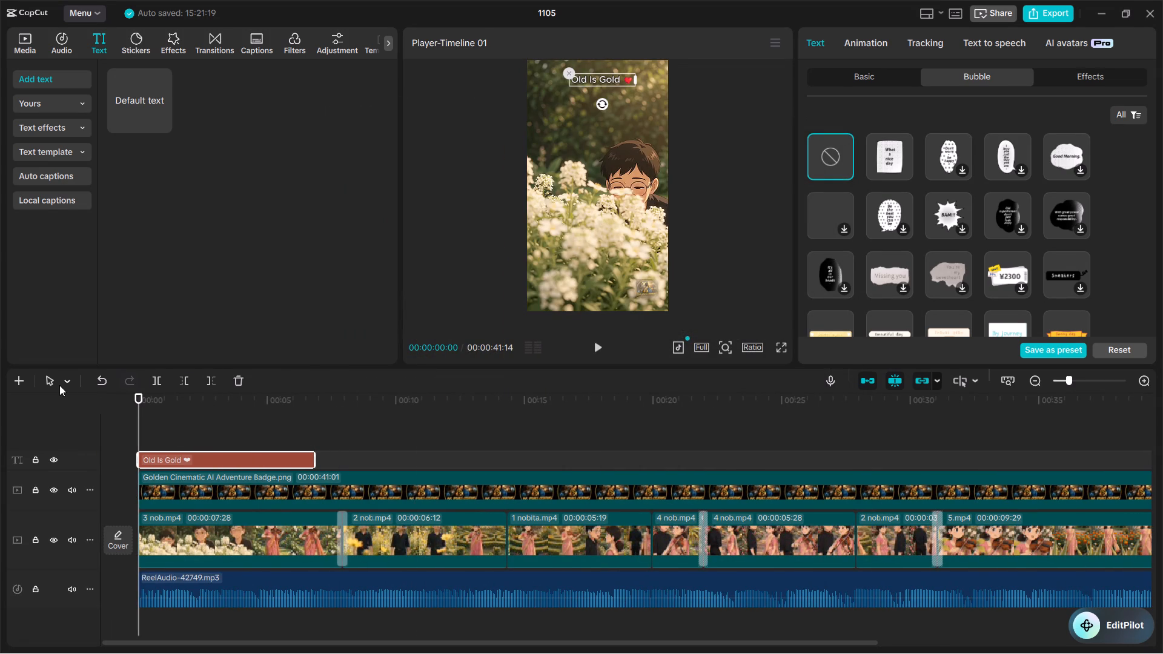
click(594, 350)
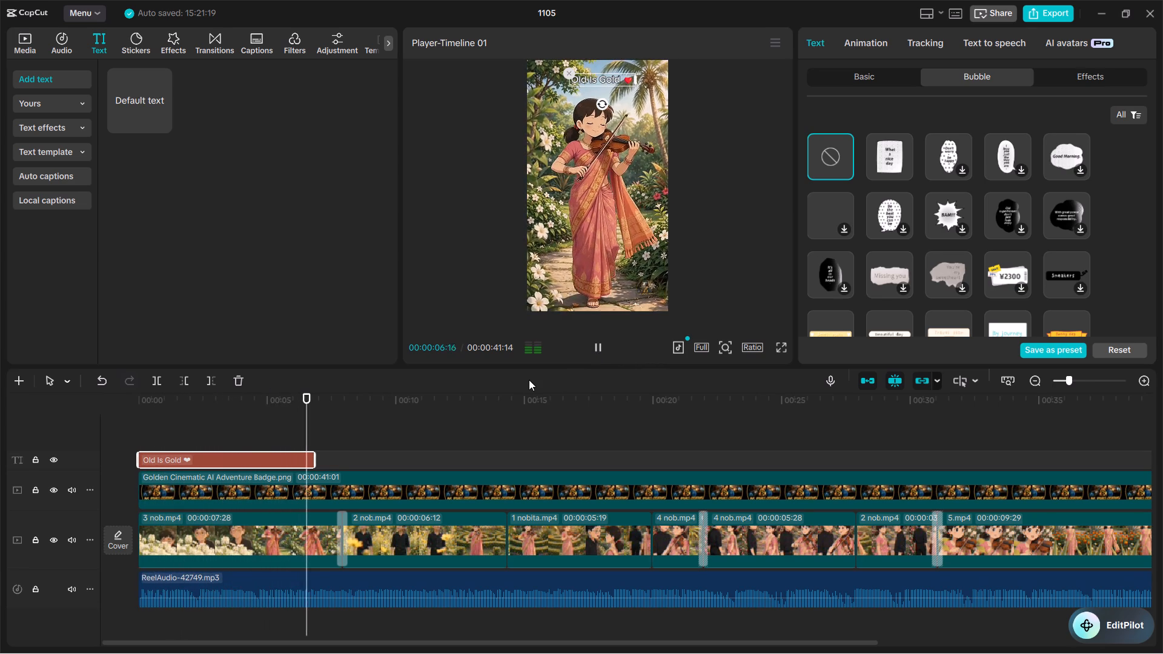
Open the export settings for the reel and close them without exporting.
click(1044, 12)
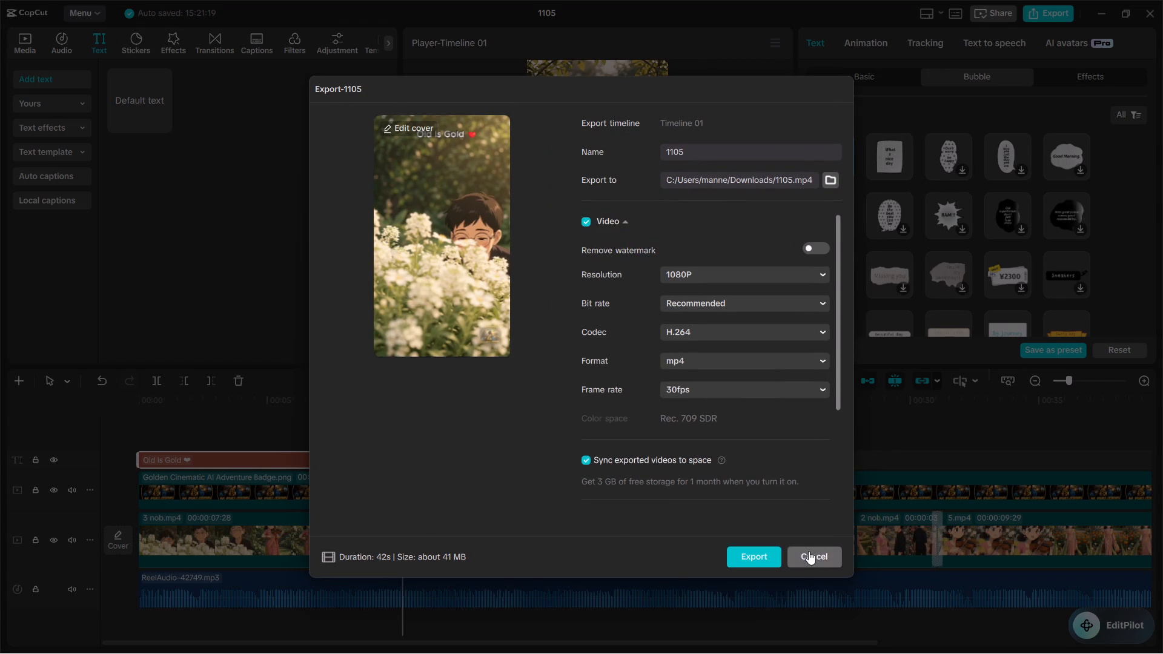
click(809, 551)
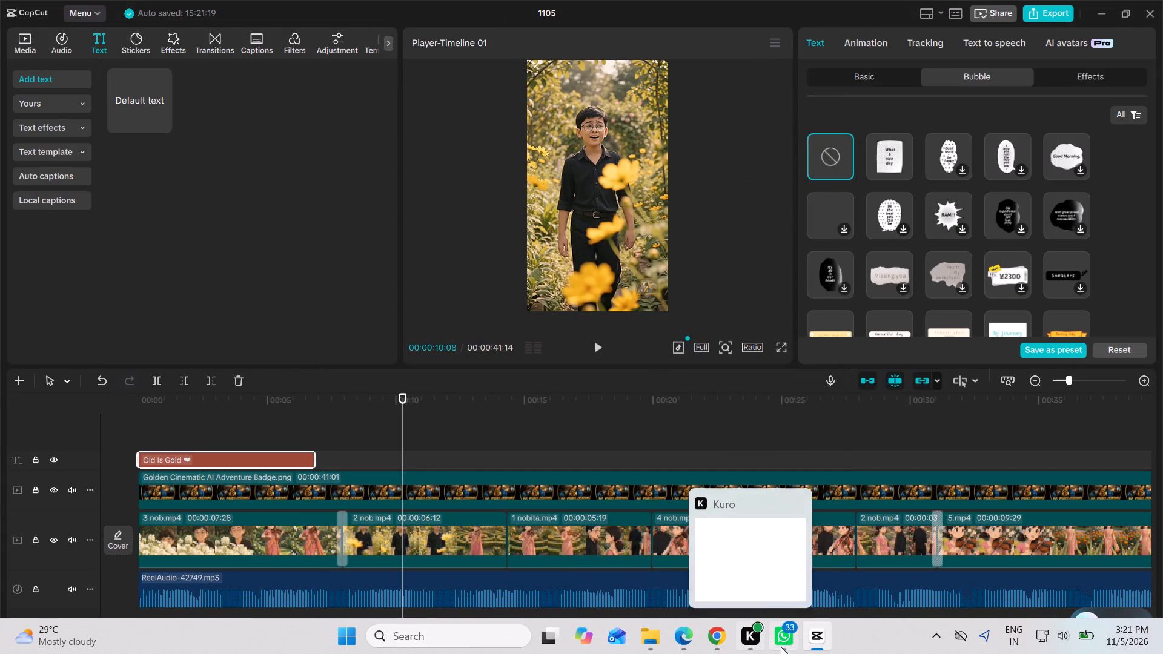
Switch to File Explorer and play the exported "nobita shuzika video" from the Downloads folder.
click(643, 641)
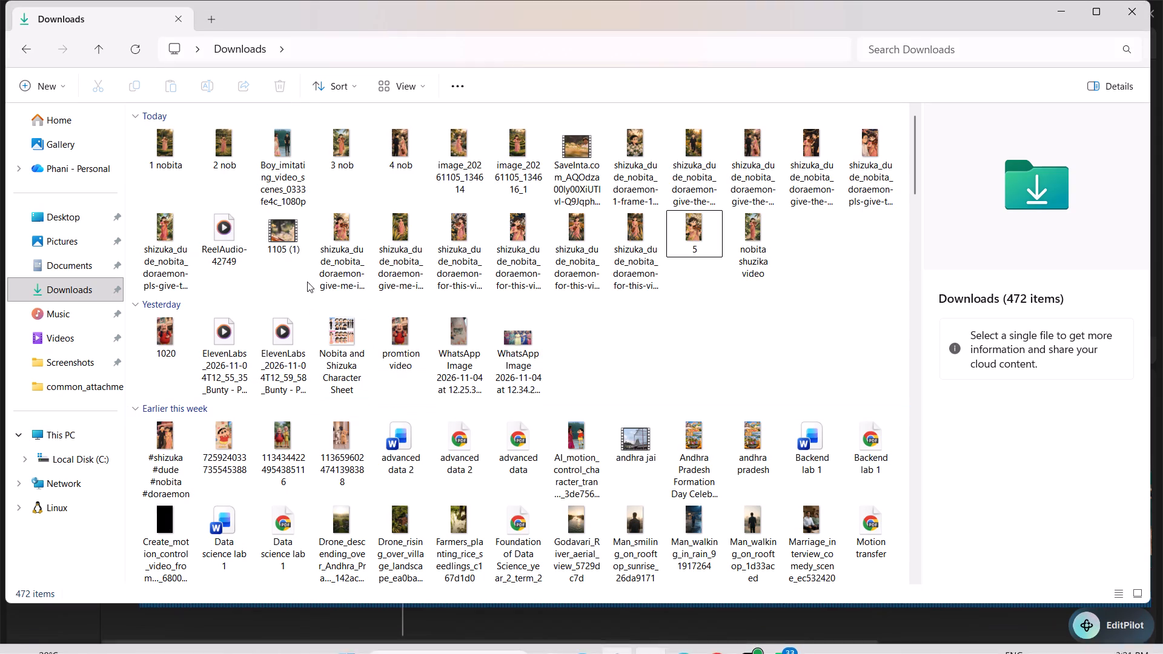
scroll(242, 216, up, 3)
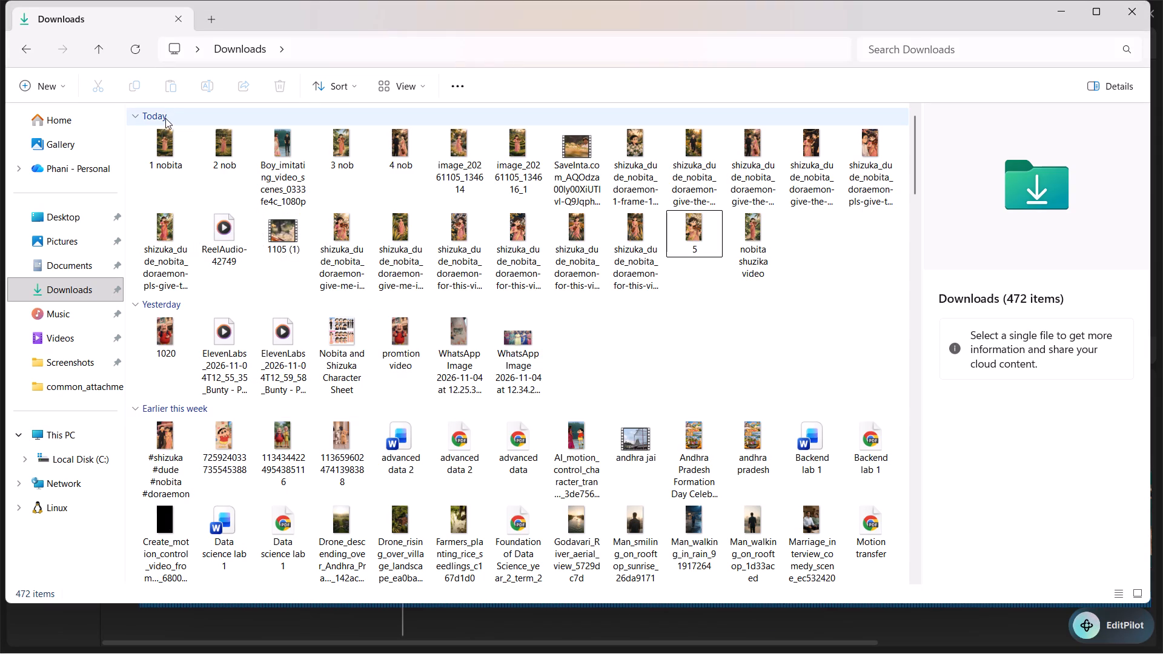
double_click(746, 235)
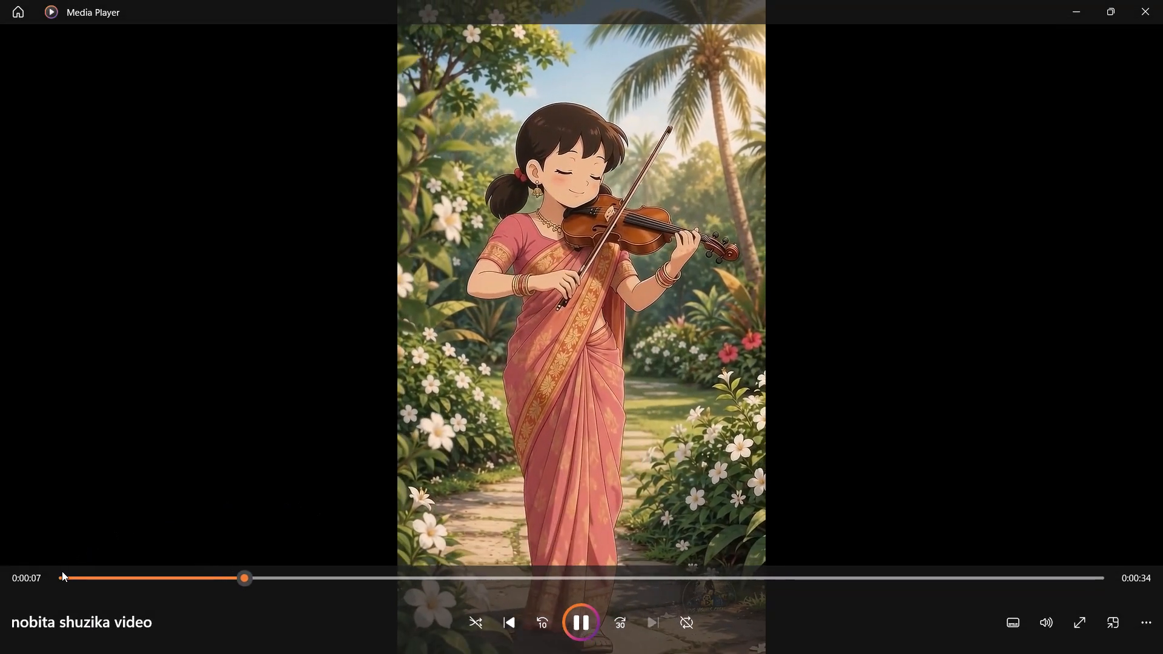
Replay the exported "nobita shuzika video" from the beginning through to the end and close the player.
click(62, 571)
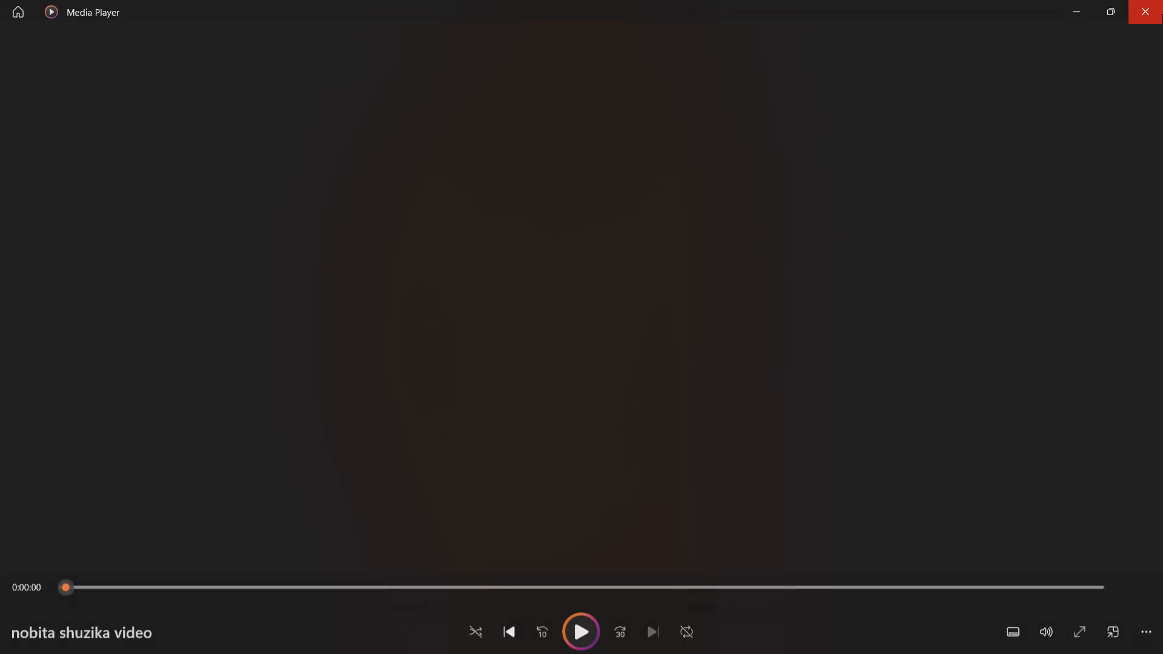
click(1162, 14)
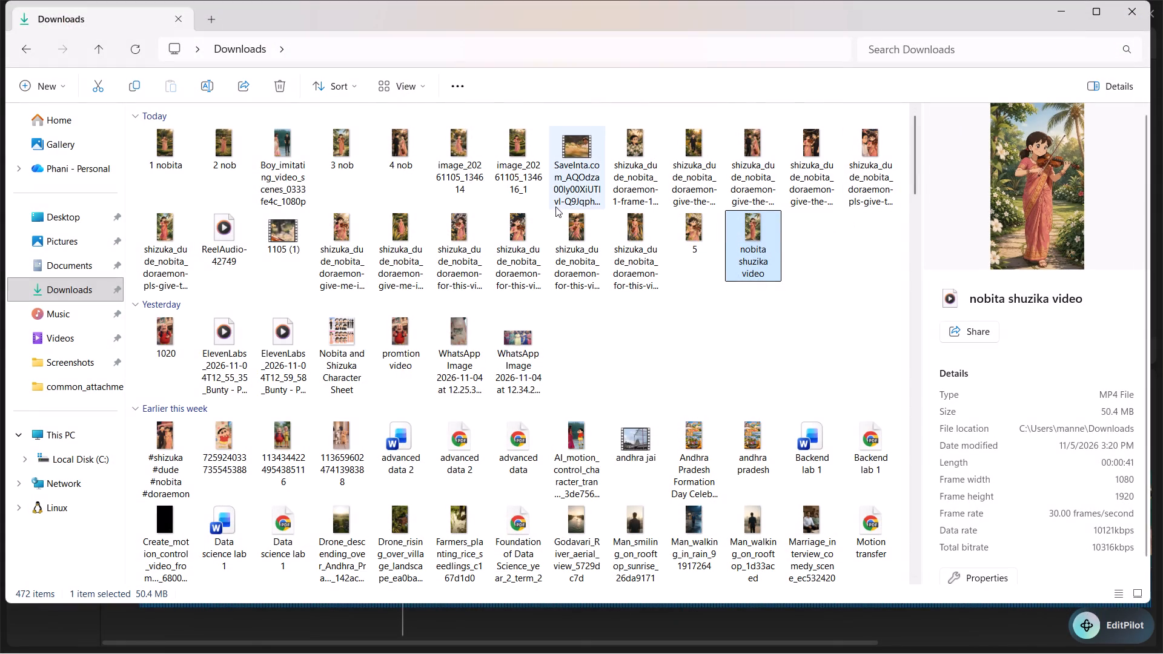
Open the sharing options for the "nobita shuzika video" file in the Downloads folder.
click(247, 82)
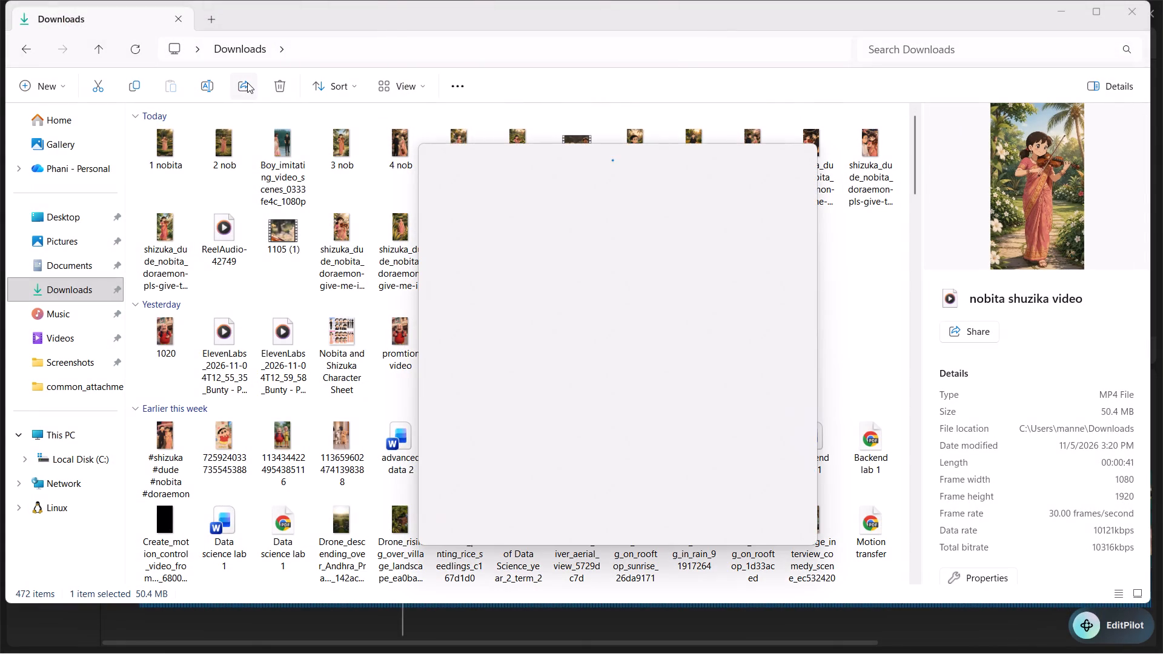
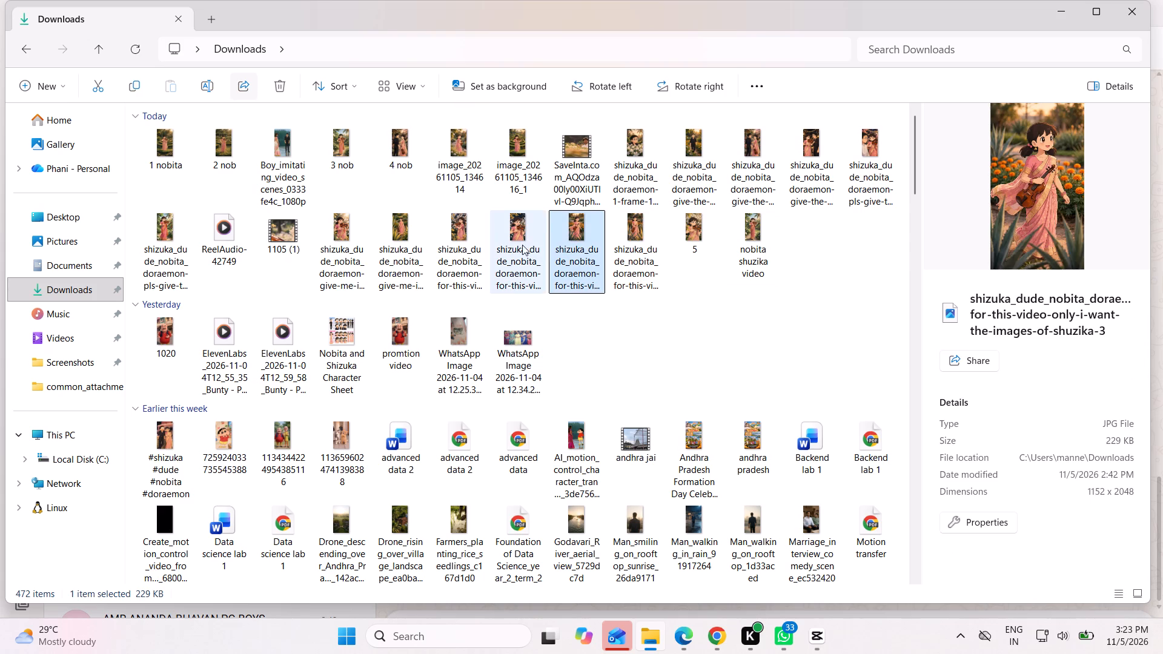
Delete the six "give-me" and "for-this-video" shizuka_dude_nobita_doraemon images from Downloads, and try to delete the "1105 (1)" video with them.
ctrl+click(515, 243)
ctrl+click(639, 260)
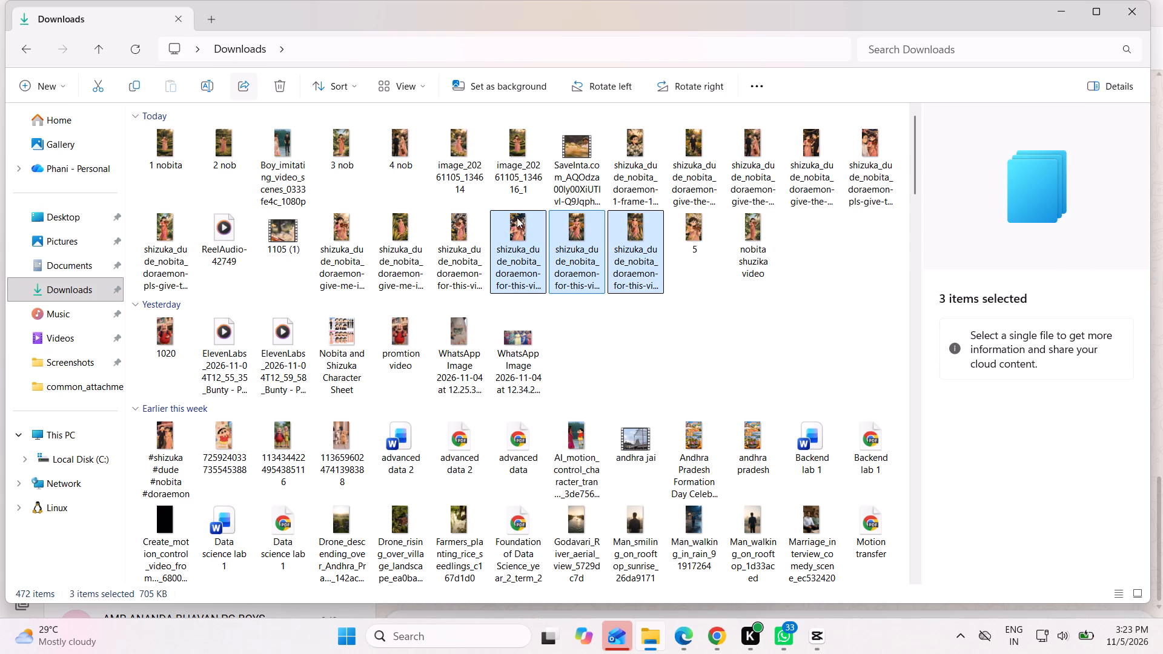
ctrl+click(468, 243)
ctrl+click(346, 251)
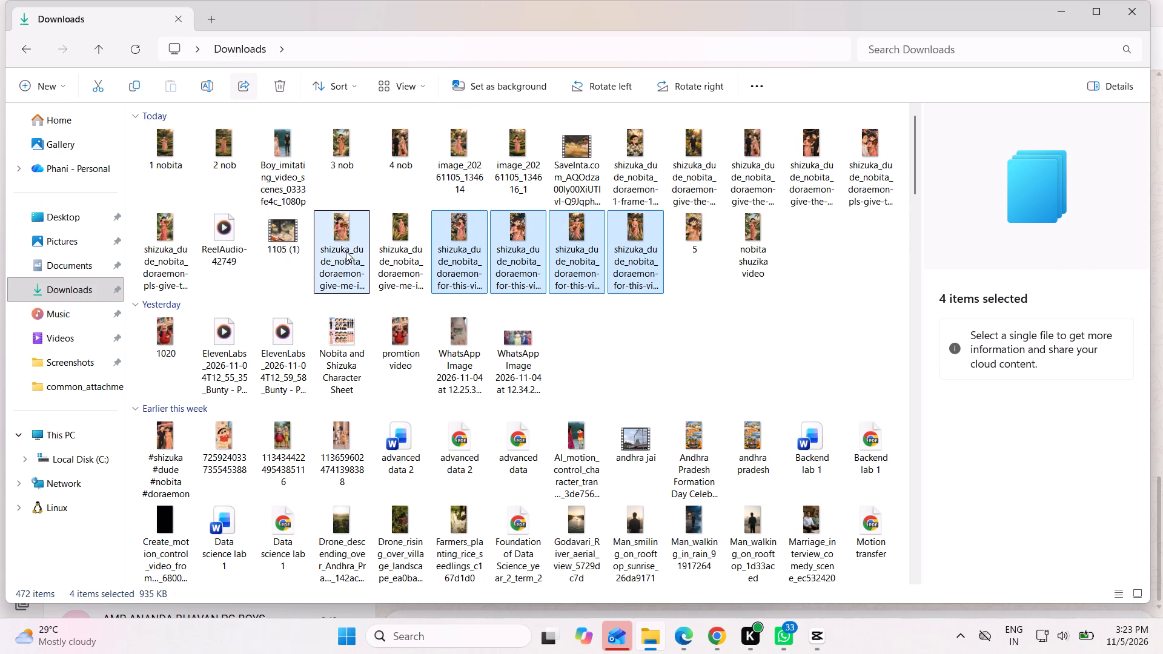
ctrl+click(382, 251)
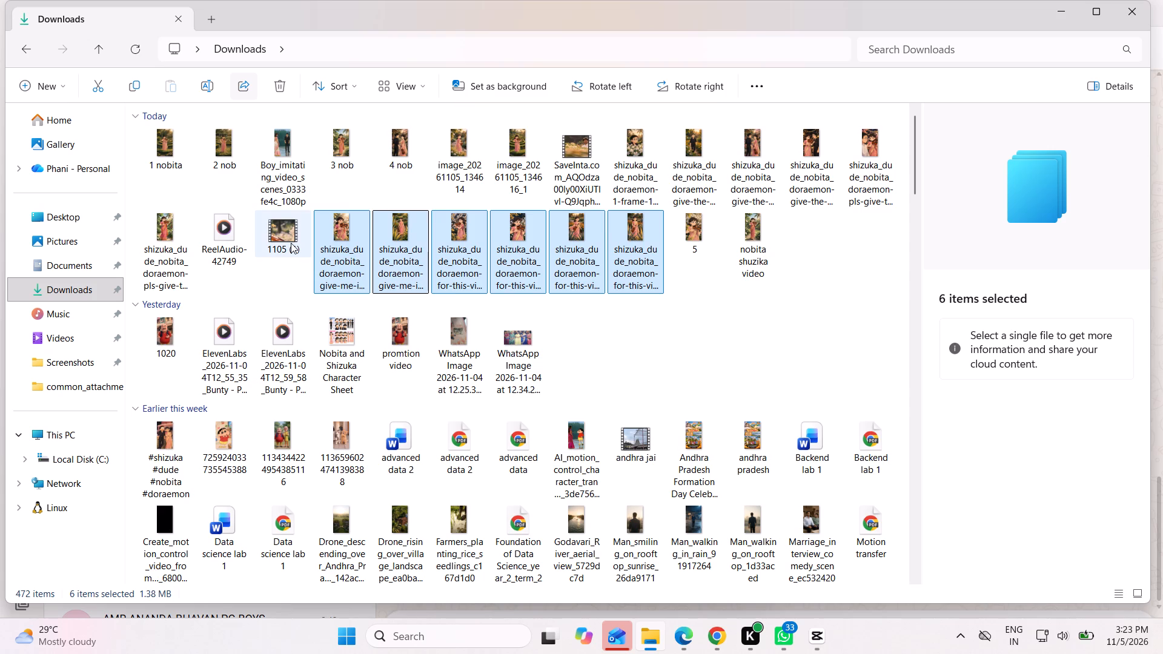
ctrl+click(291, 243)
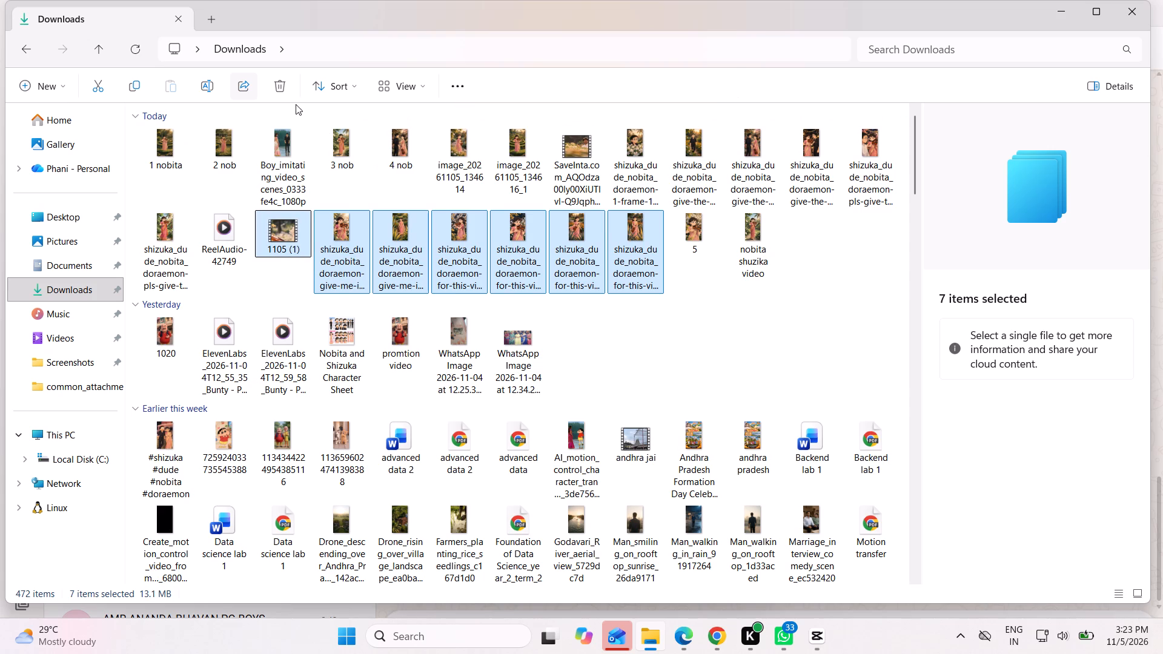
ctrl+click(282, 94)
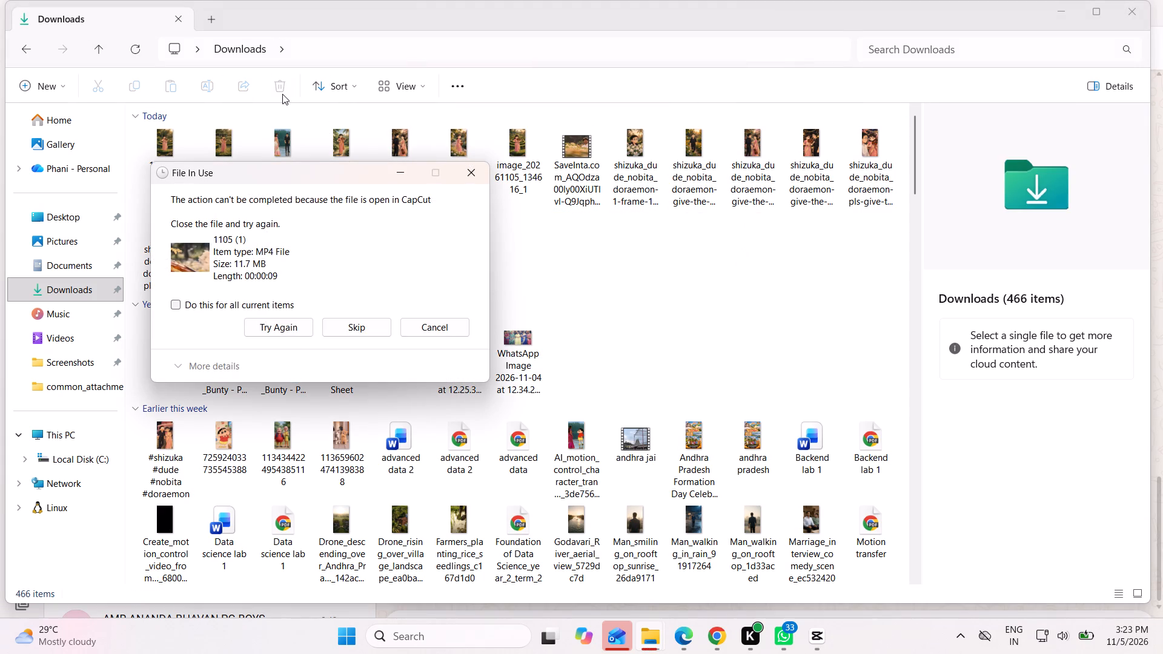
click(472, 165)
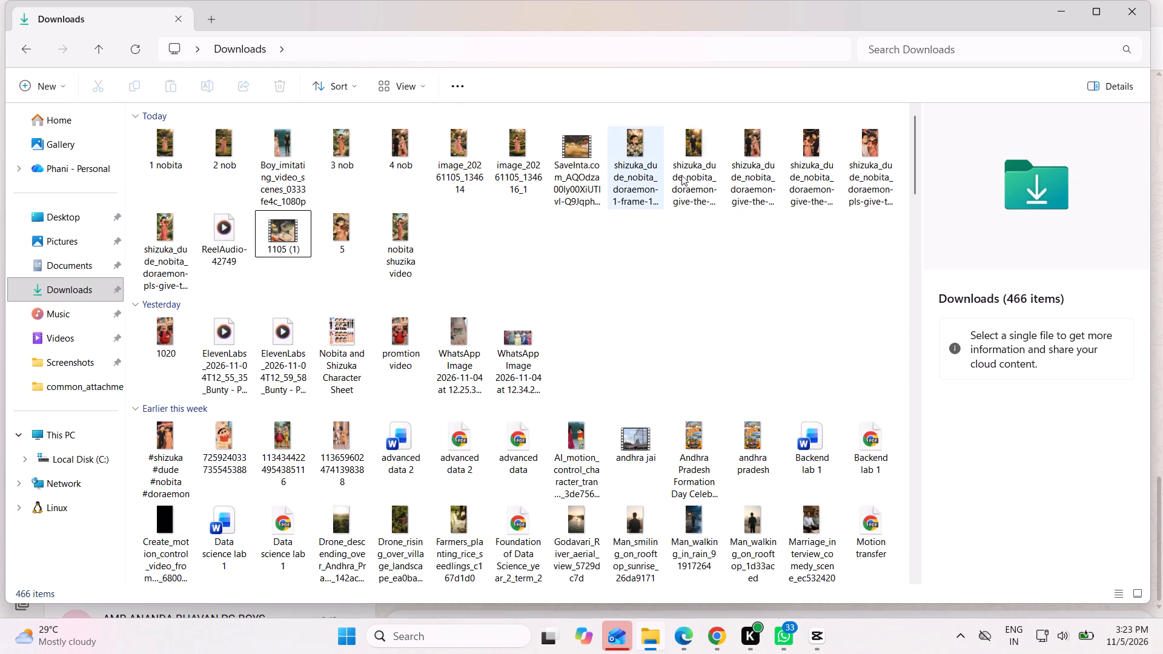
Delete today's SaveInta.com video and the five shizuka_dude_nobita_doraemon images directly after it in the Downloads folder.
ctrl+click(863, 179)
ctrl+click(785, 172)
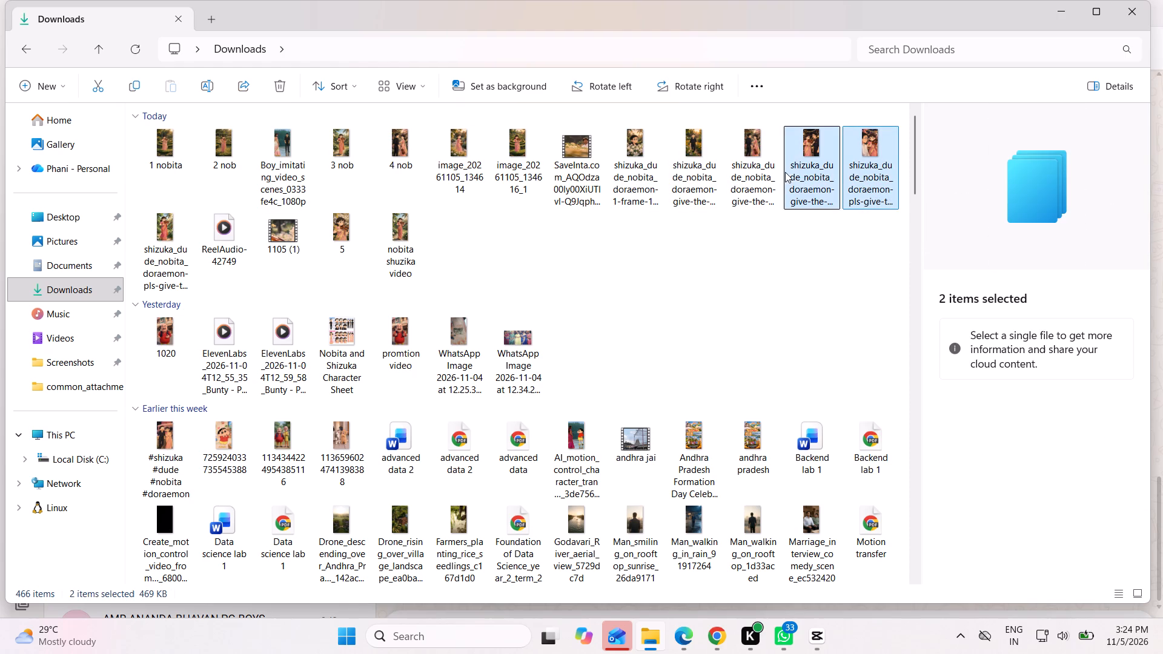
ctrl+click(747, 170)
ctrl+click(704, 150)
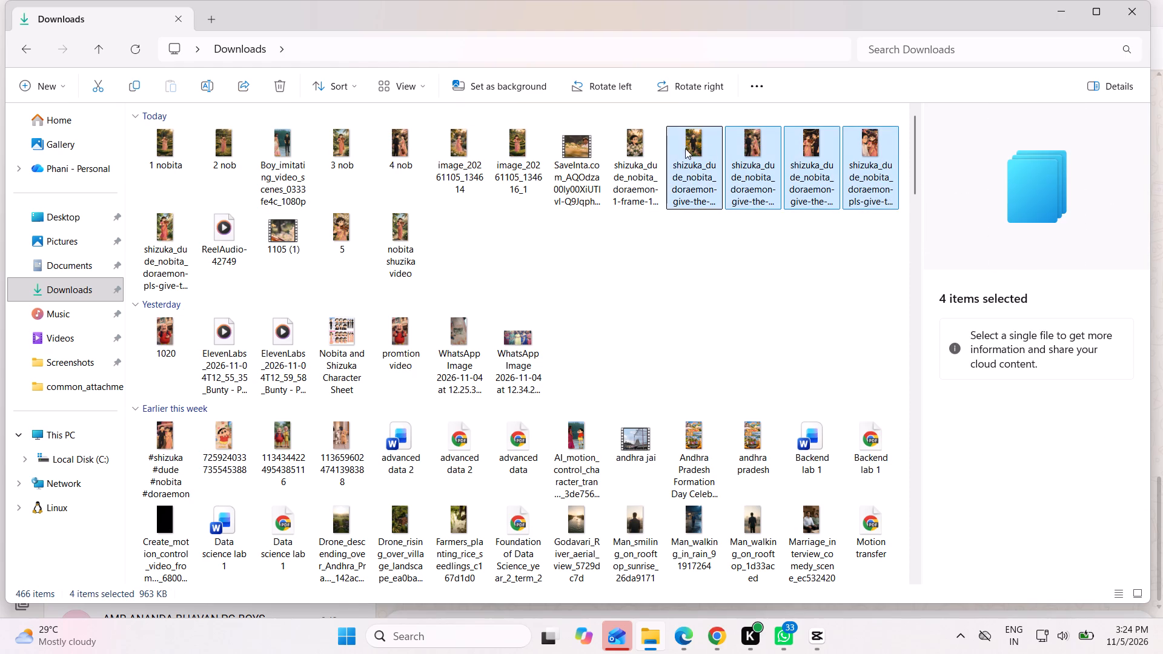
ctrl+click(657, 146)
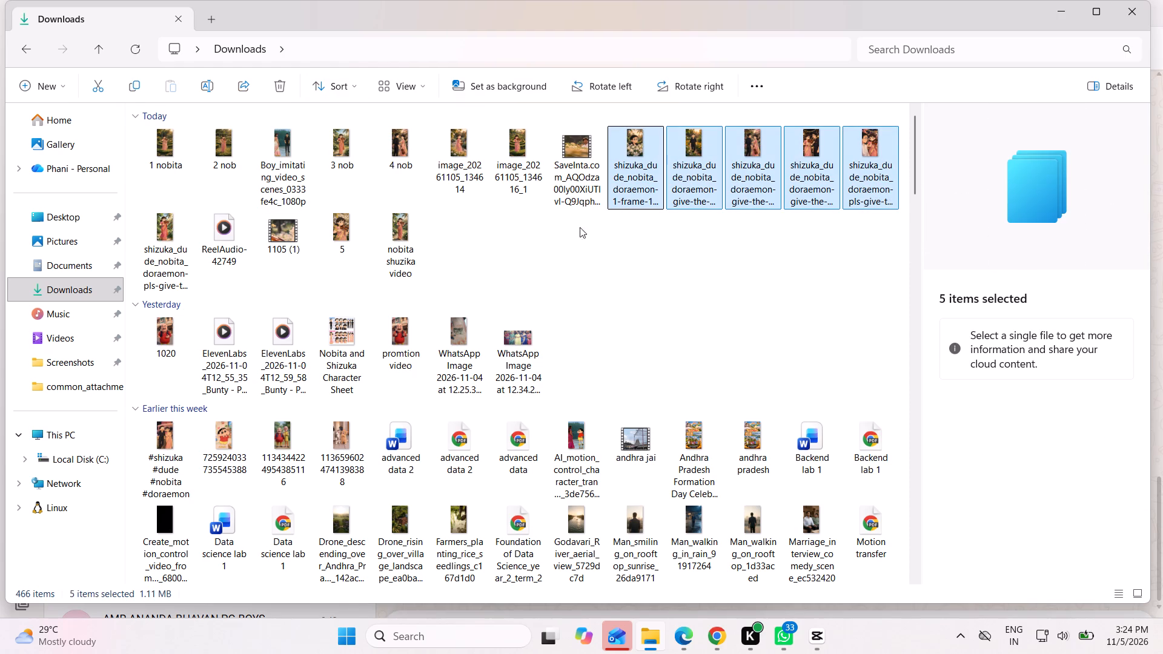
ctrl+click(575, 187)
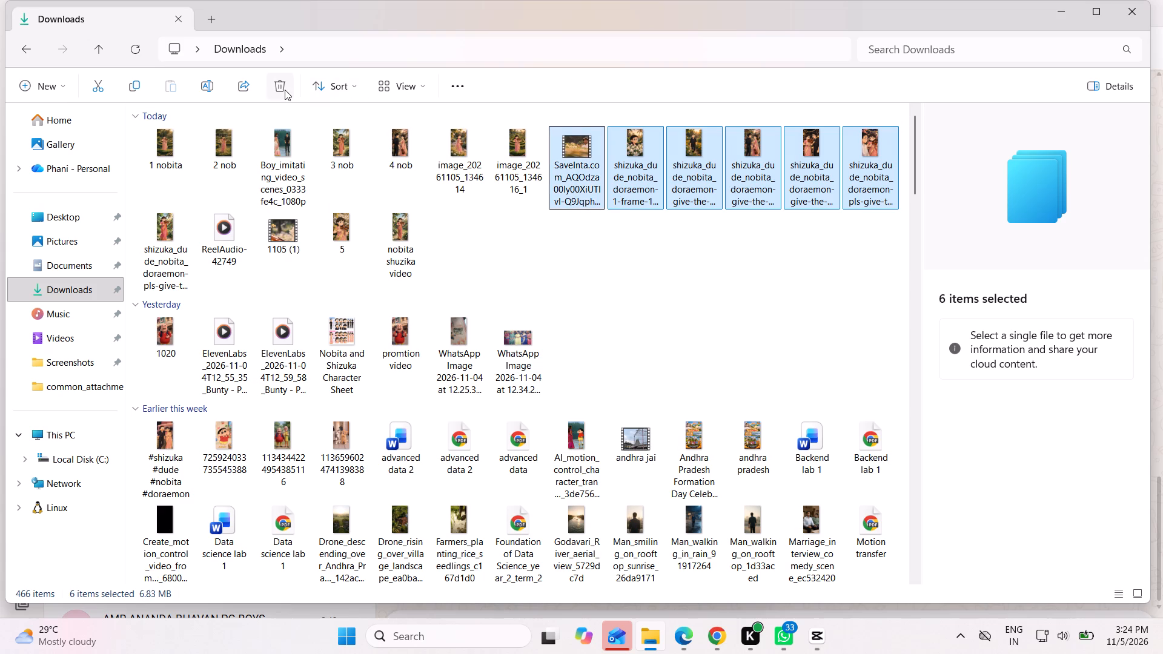
ctrl+click(285, 90)
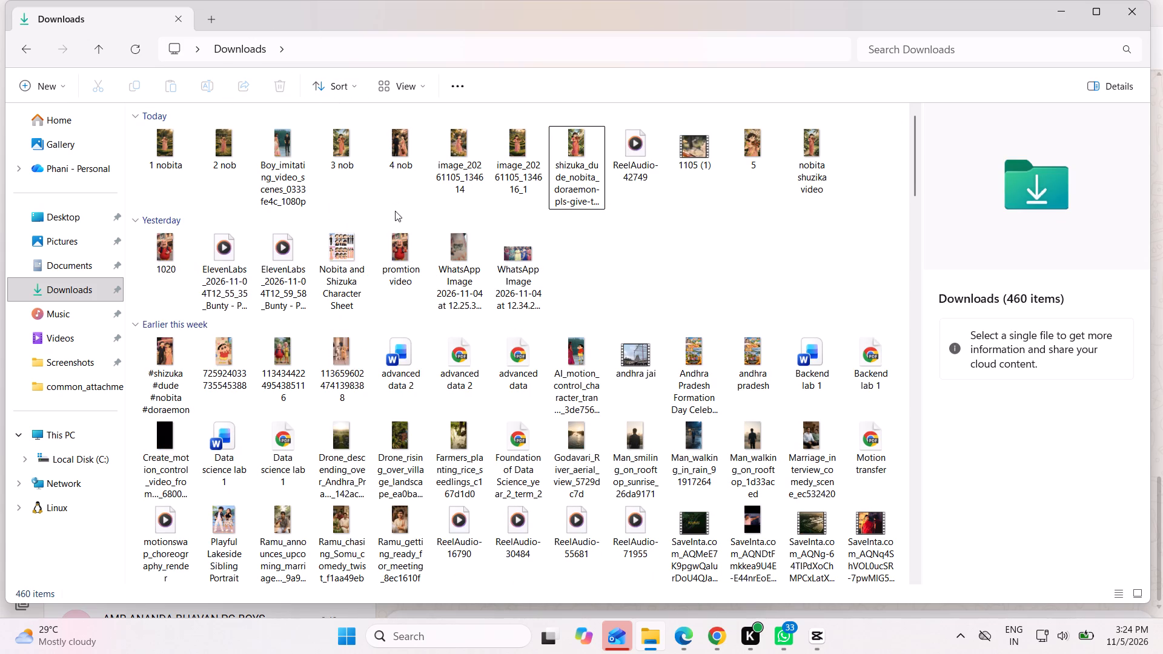
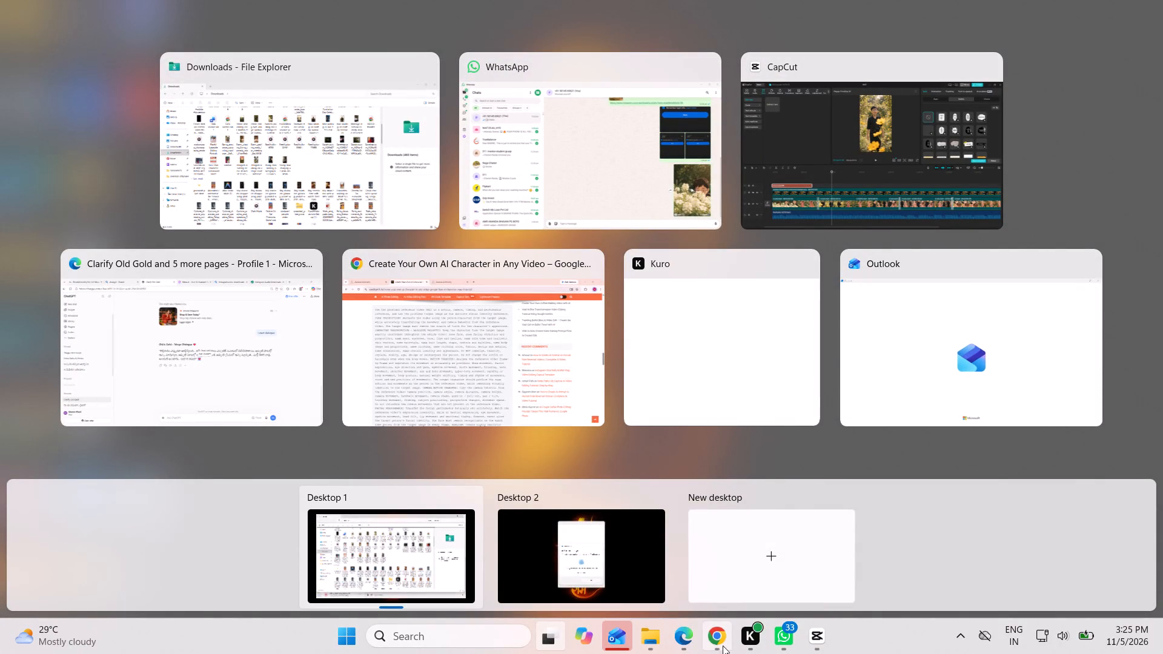
Return to the Downloads folder, and from there switch to CapCut with the 1105 reel project.
click(311, 157)
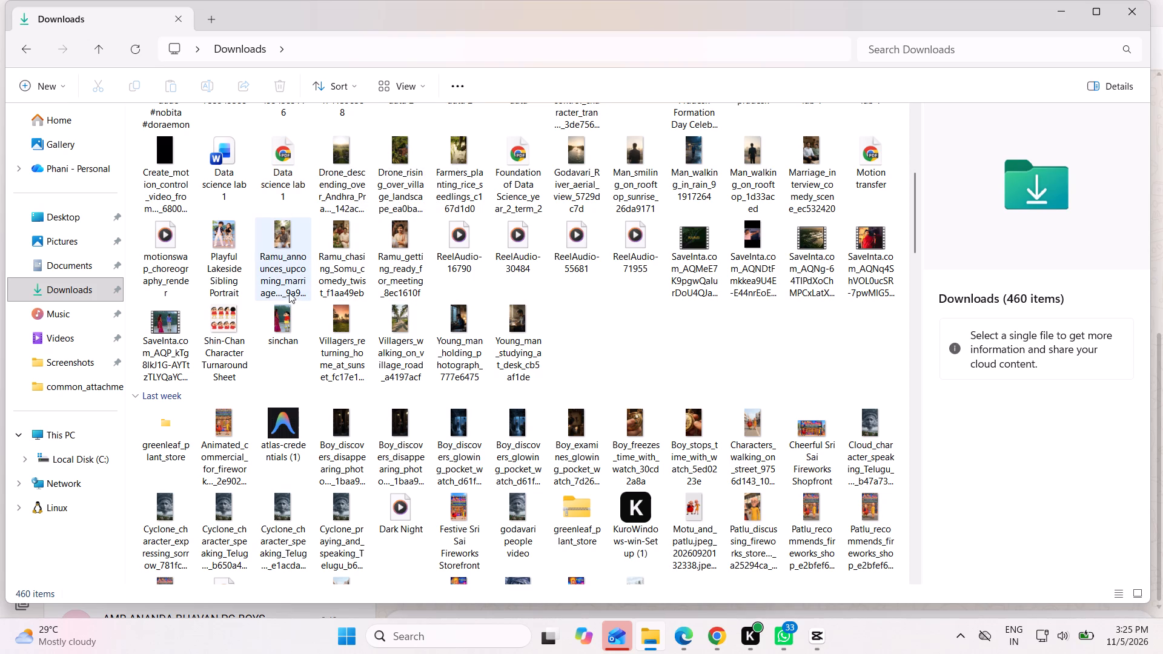
click(812, 645)
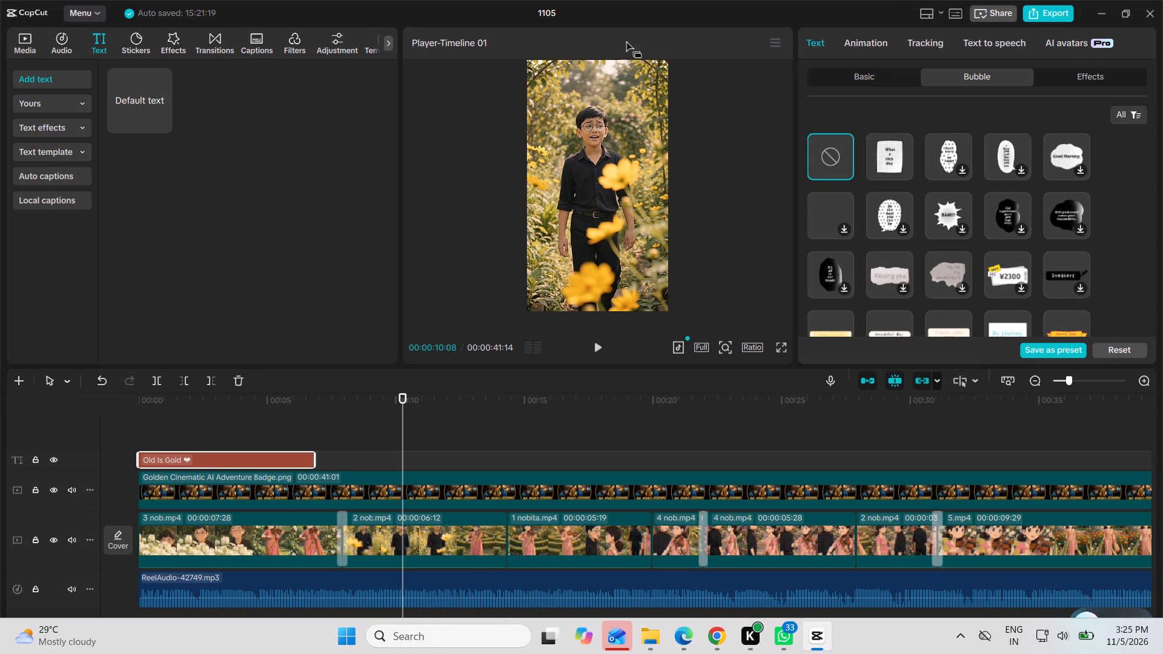
Play the reel's timeline preview from the current playhead position to review the edit.
click(601, 347)
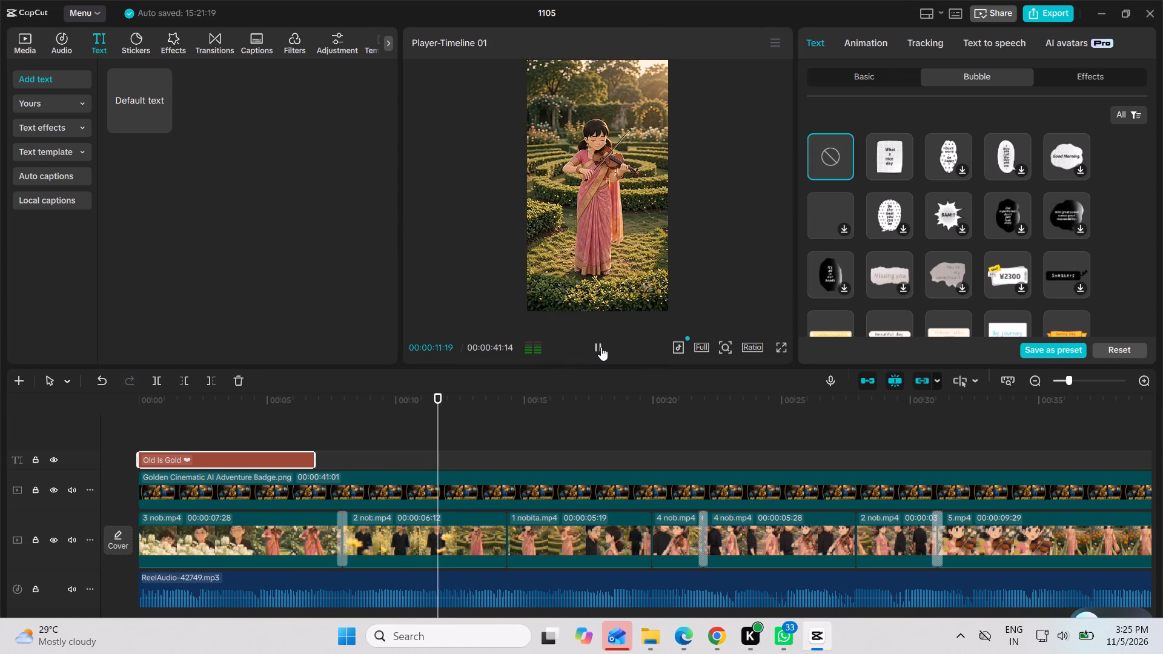
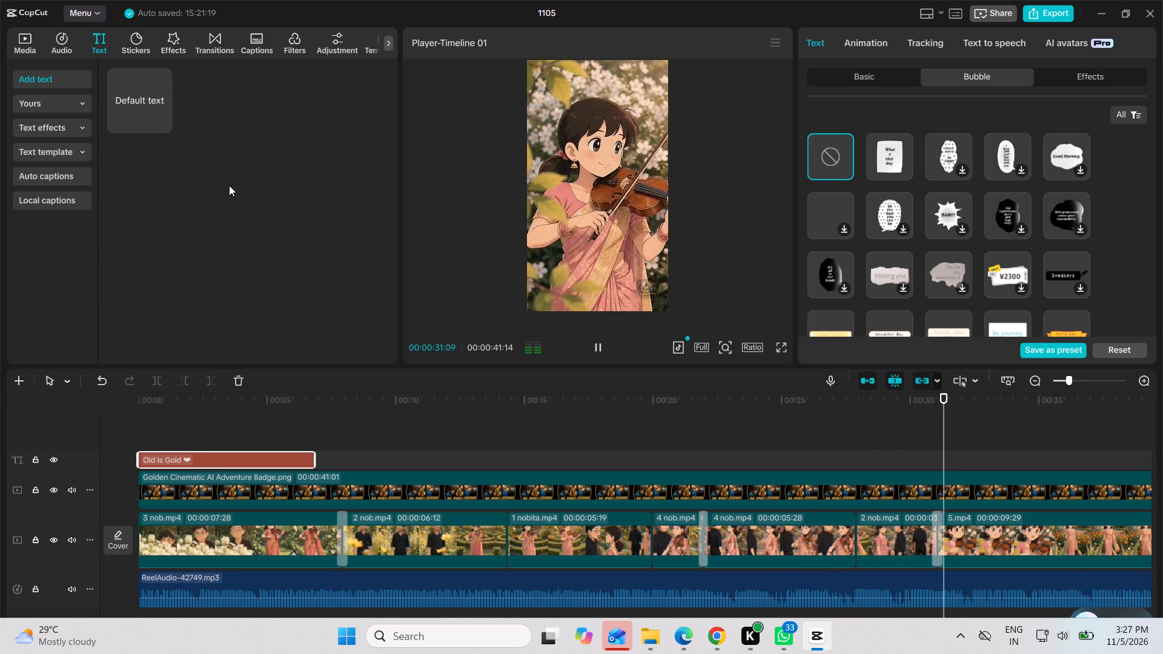
Mark the classic Left transition as a favorite and apply it between the last 2 nob.mp4 clip and 5.mp4.
click(216, 51)
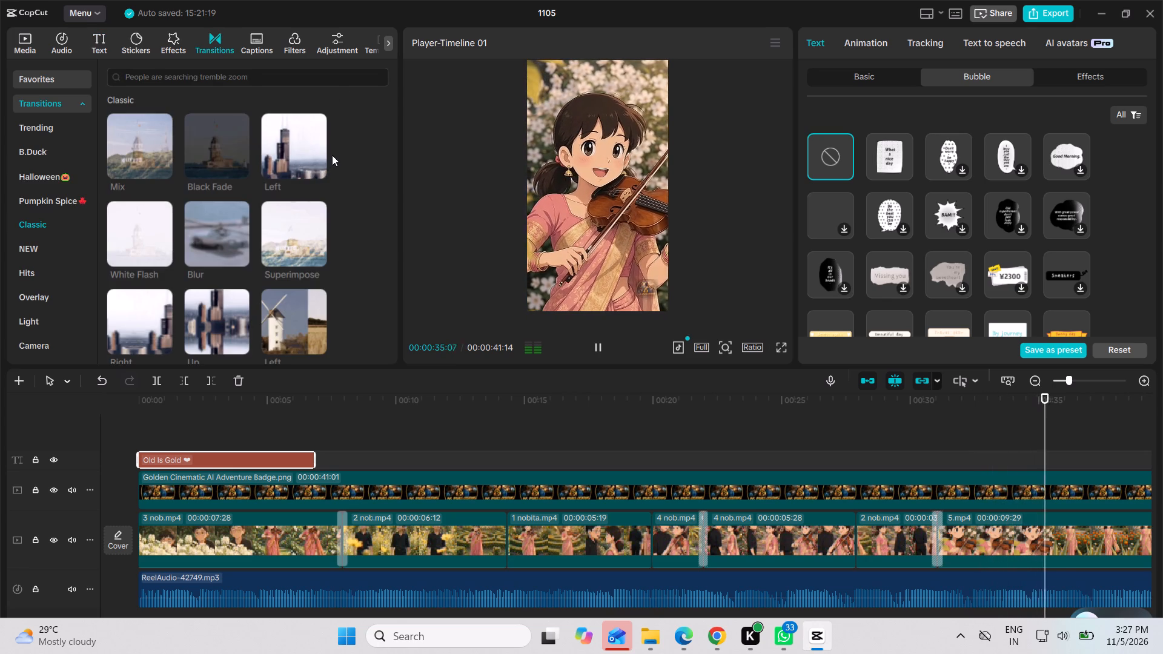
click(310, 166)
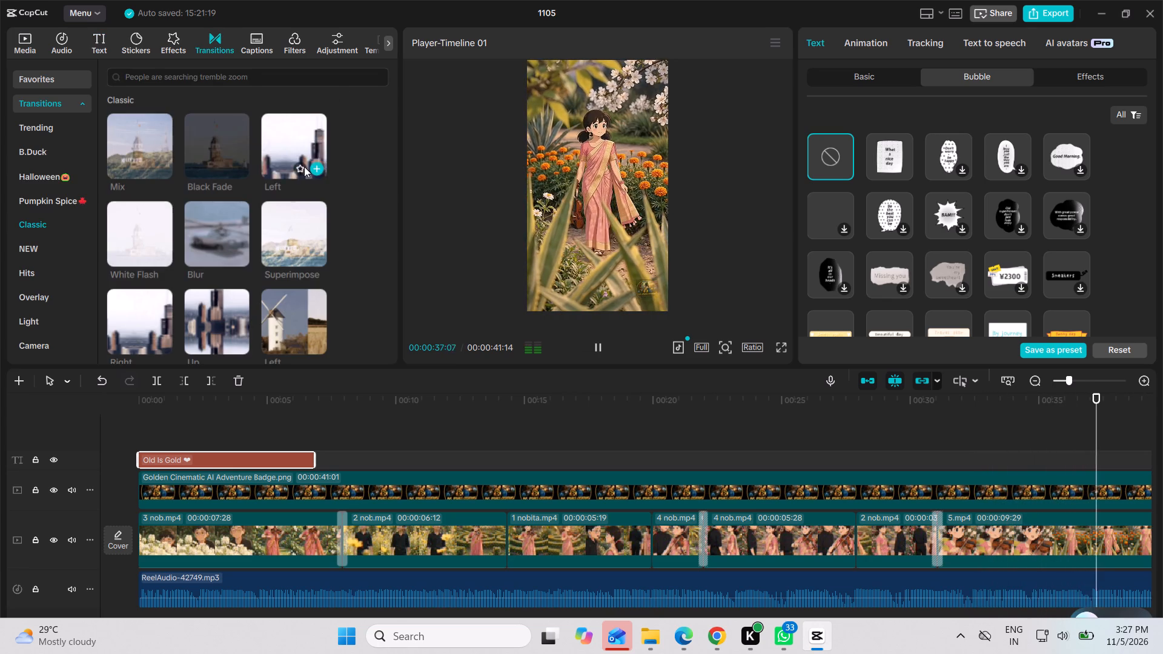
click(300, 172)
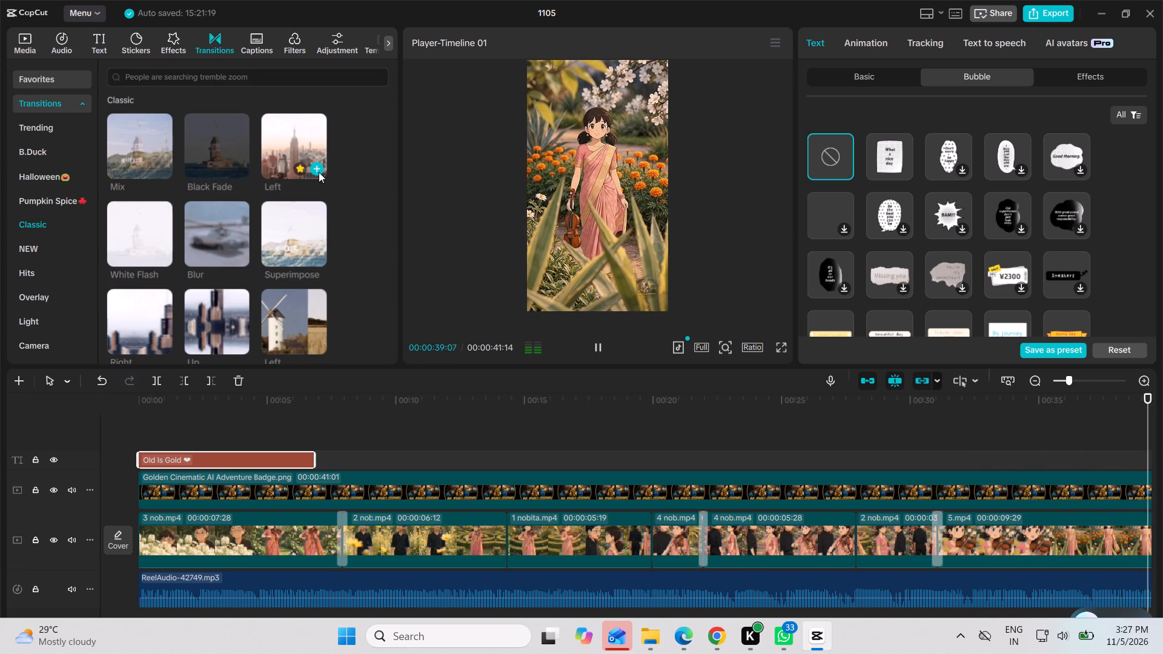
click(319, 172)
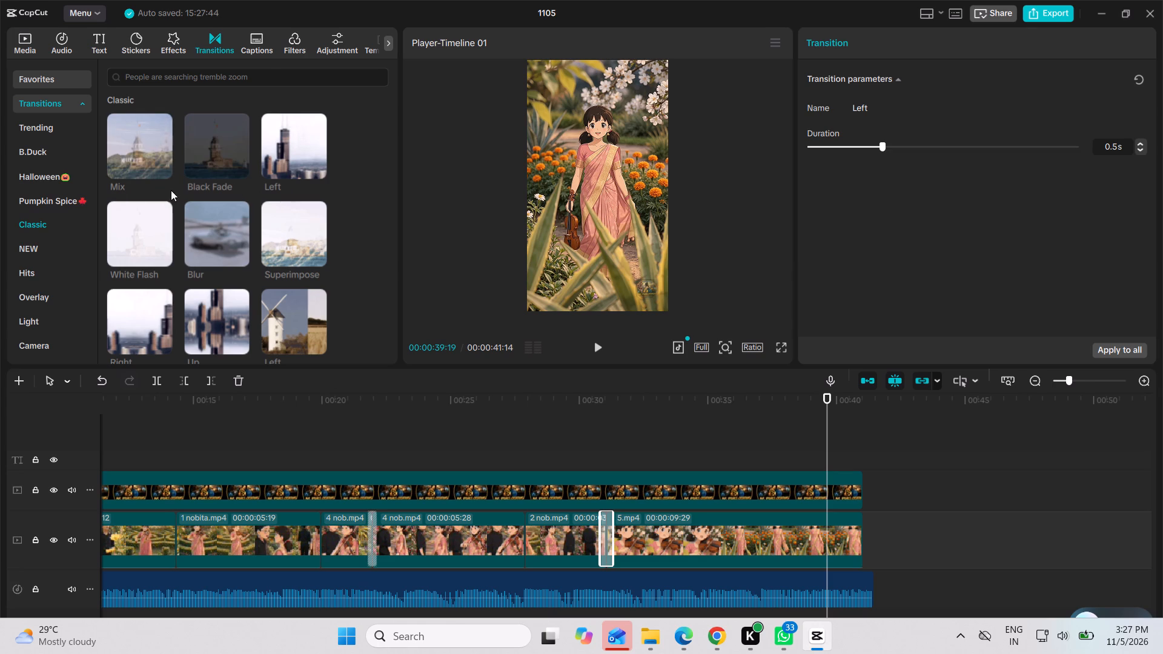
Favorite and download the trending Strobe Ring video effect, and place it above the 1 nobita.mp4 clip from about 16 s.
double_click(172, 55)
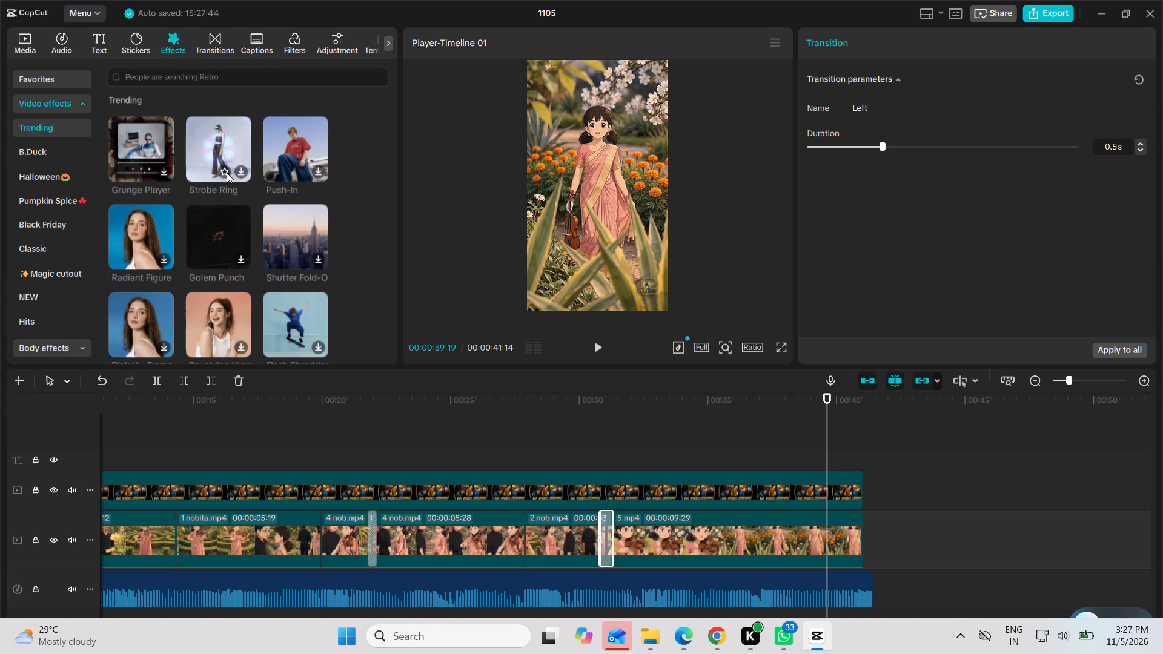
click(226, 173)
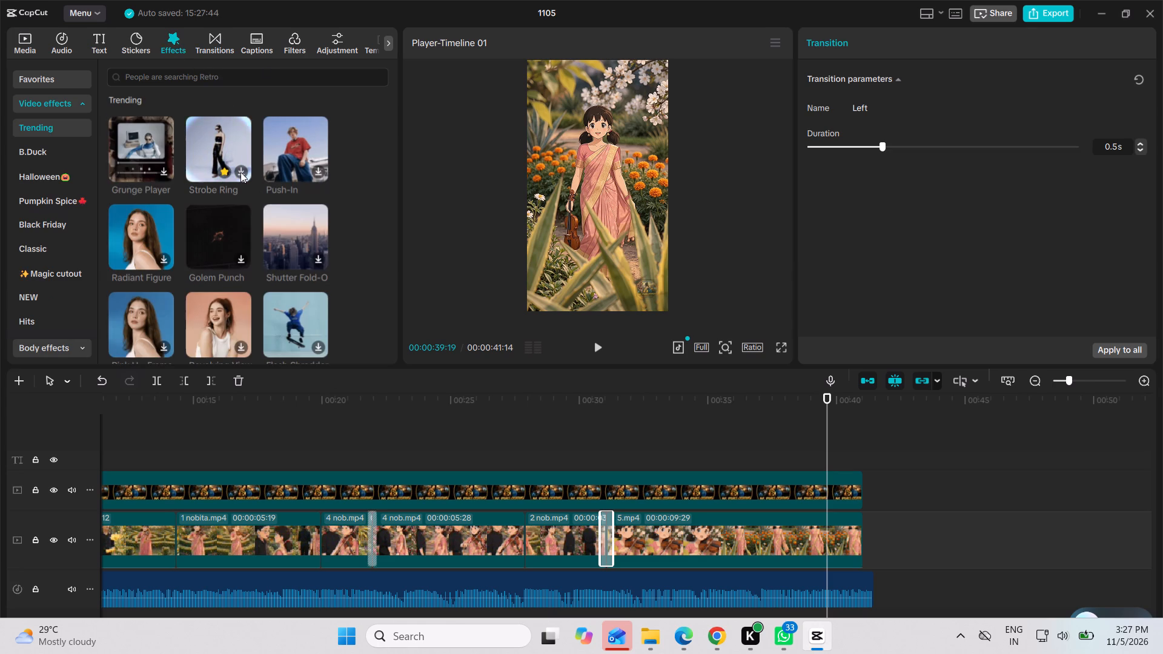
click(240, 172)
click(240, 172)
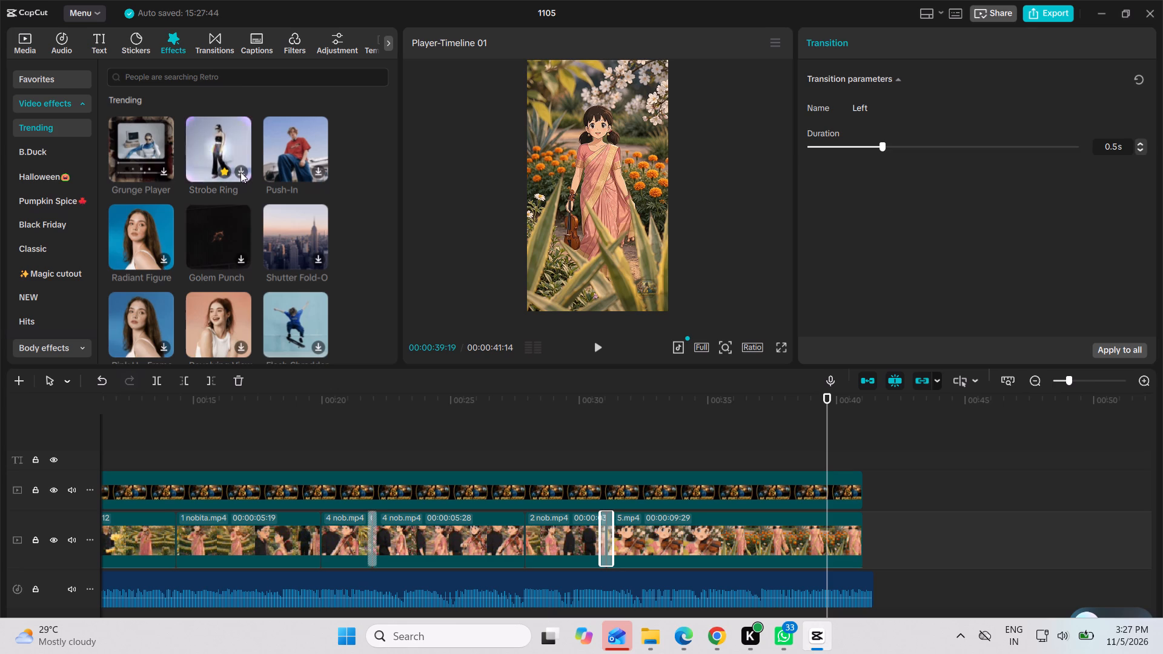
double_click(240, 172)
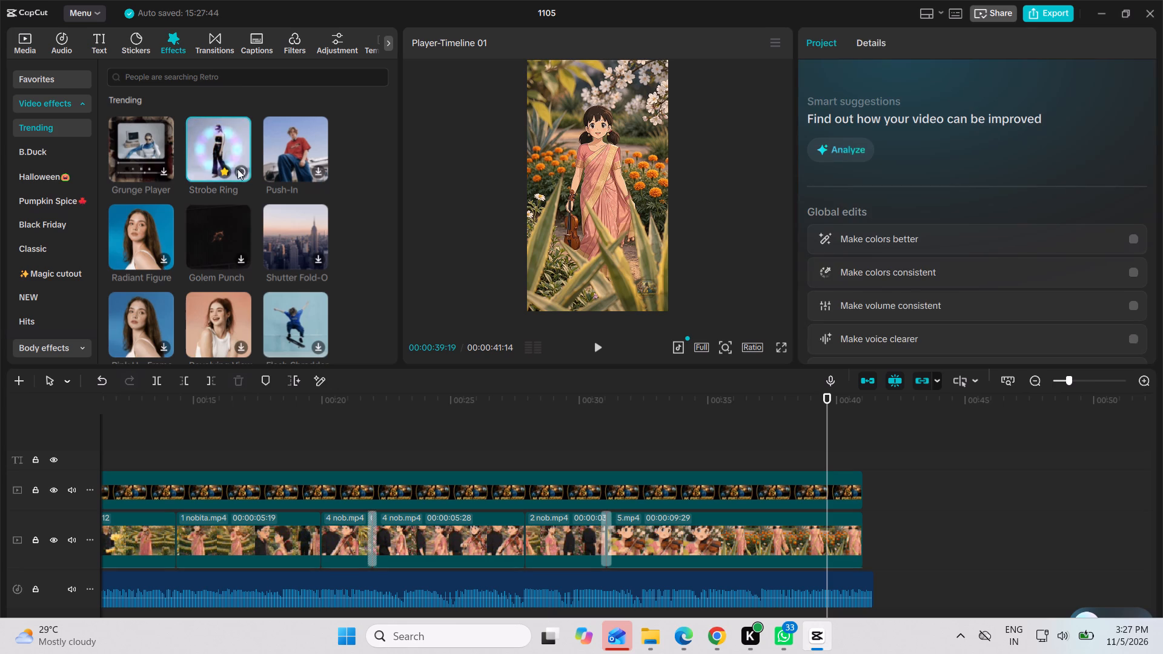
drag(233, 165, 227, 545)
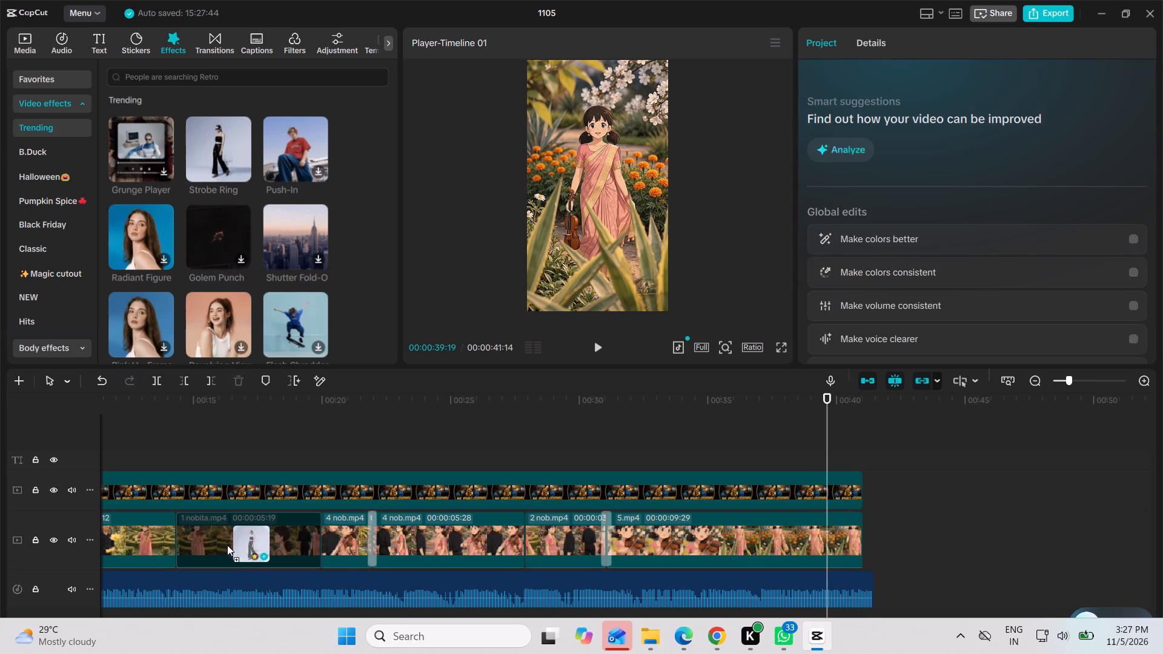
drag(227, 545, 226, 570)
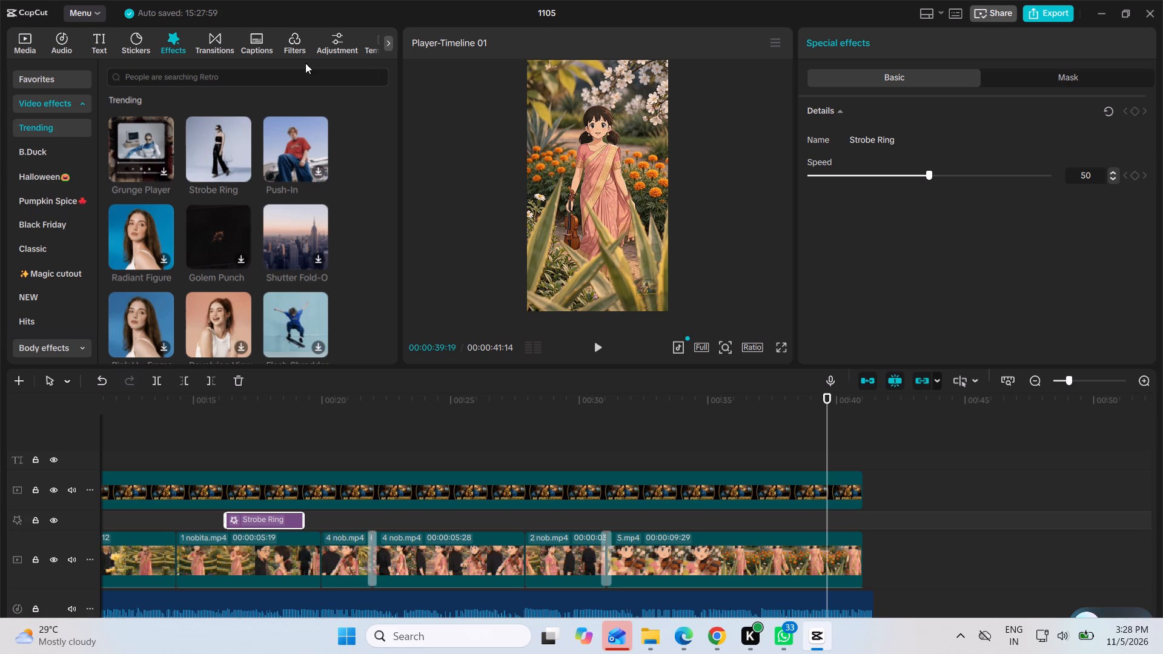
Download the featured Honey Oak filter and play its preview on the reel.
click(282, 55)
click(248, 48)
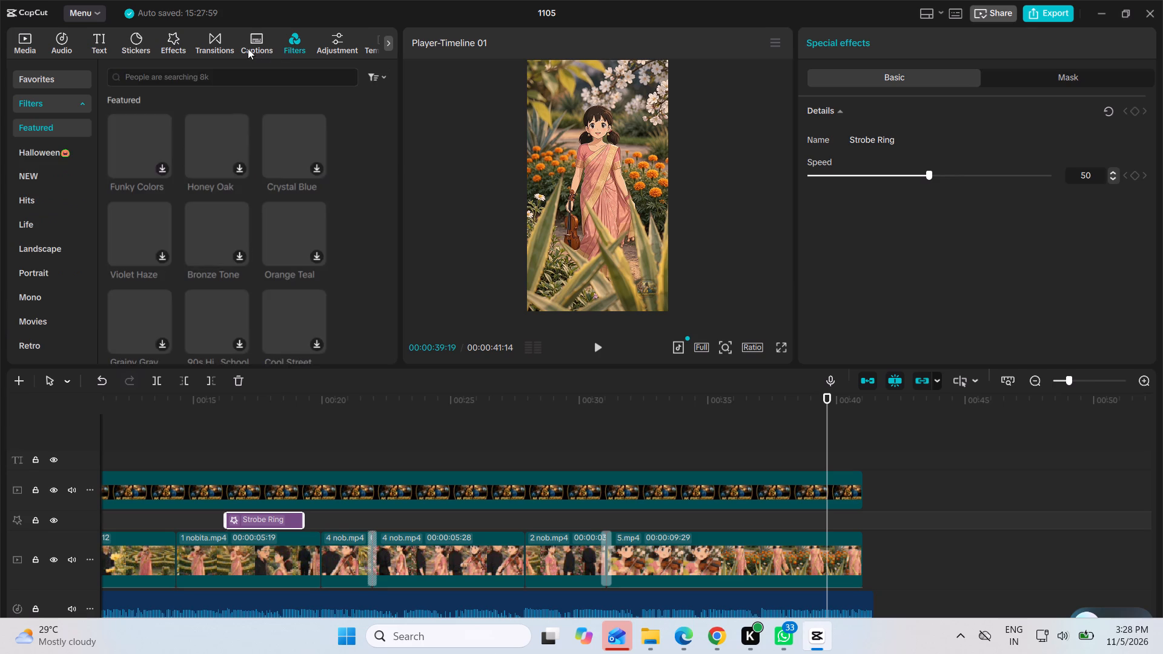
click(282, 44)
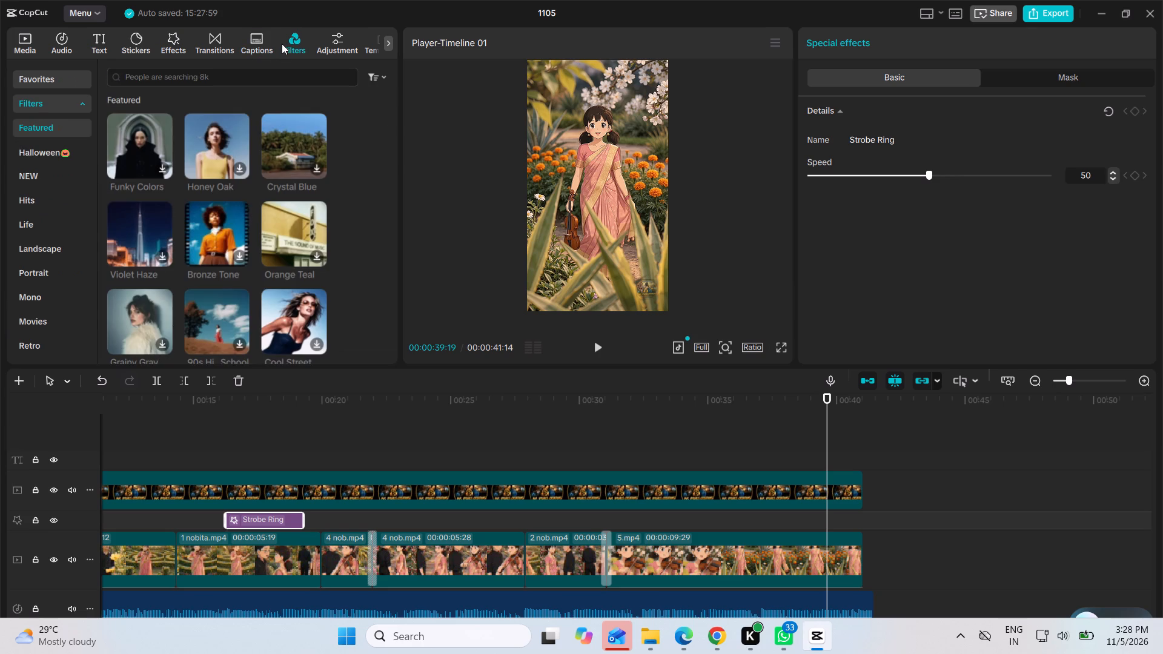
click(238, 176)
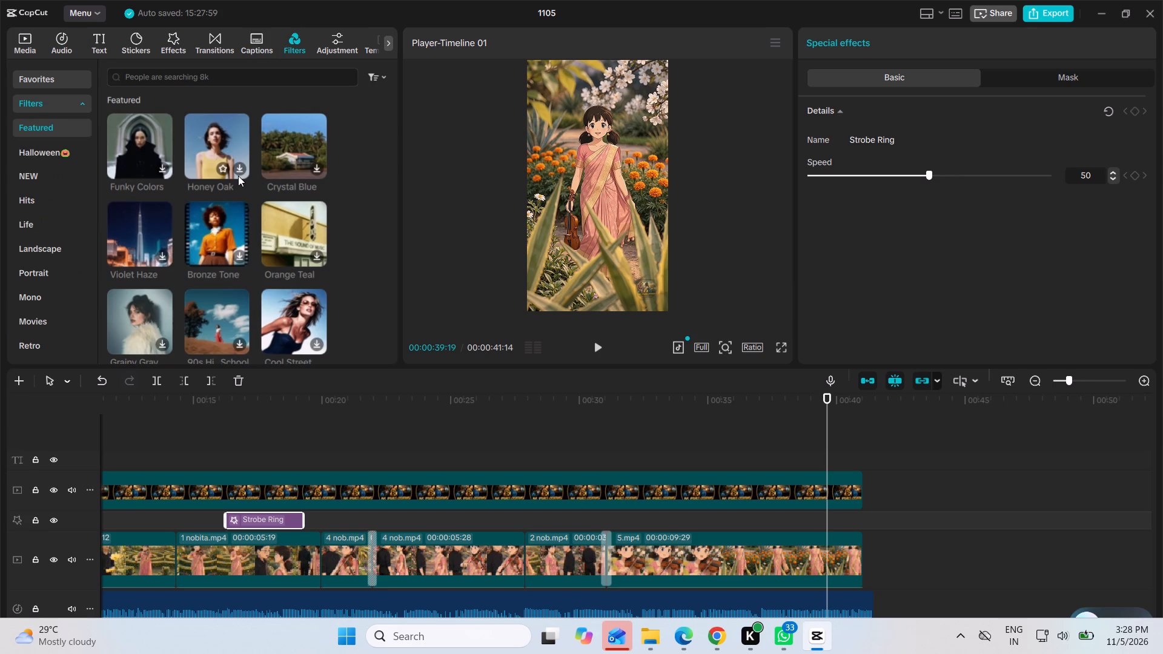
click(238, 171)
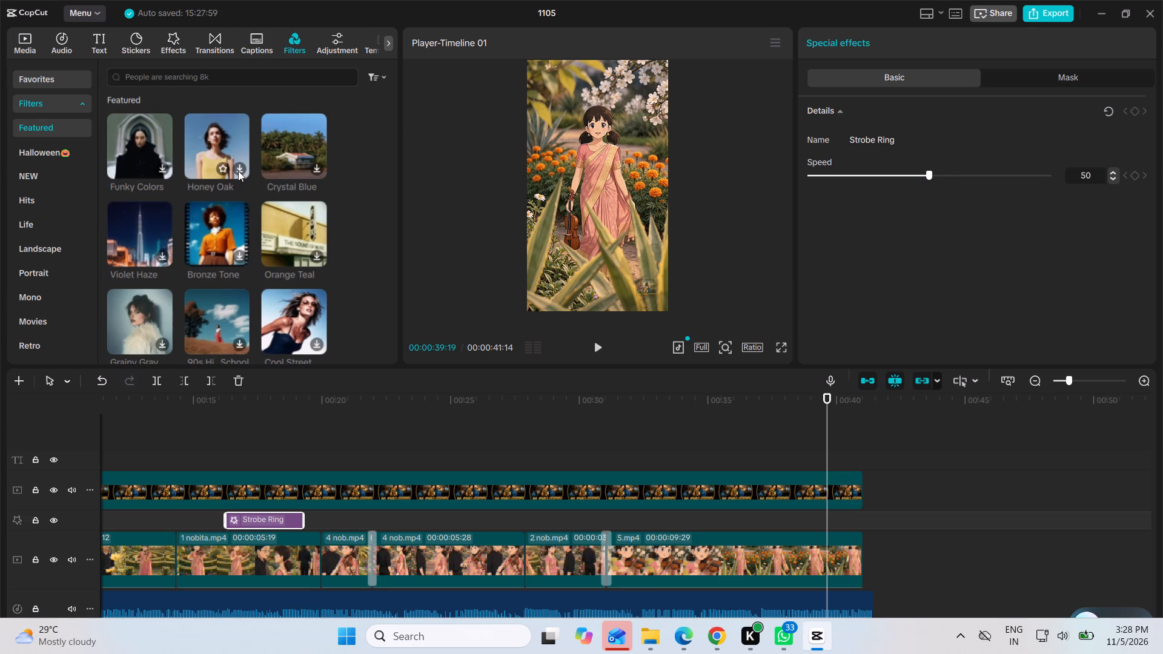
double_click(238, 171)
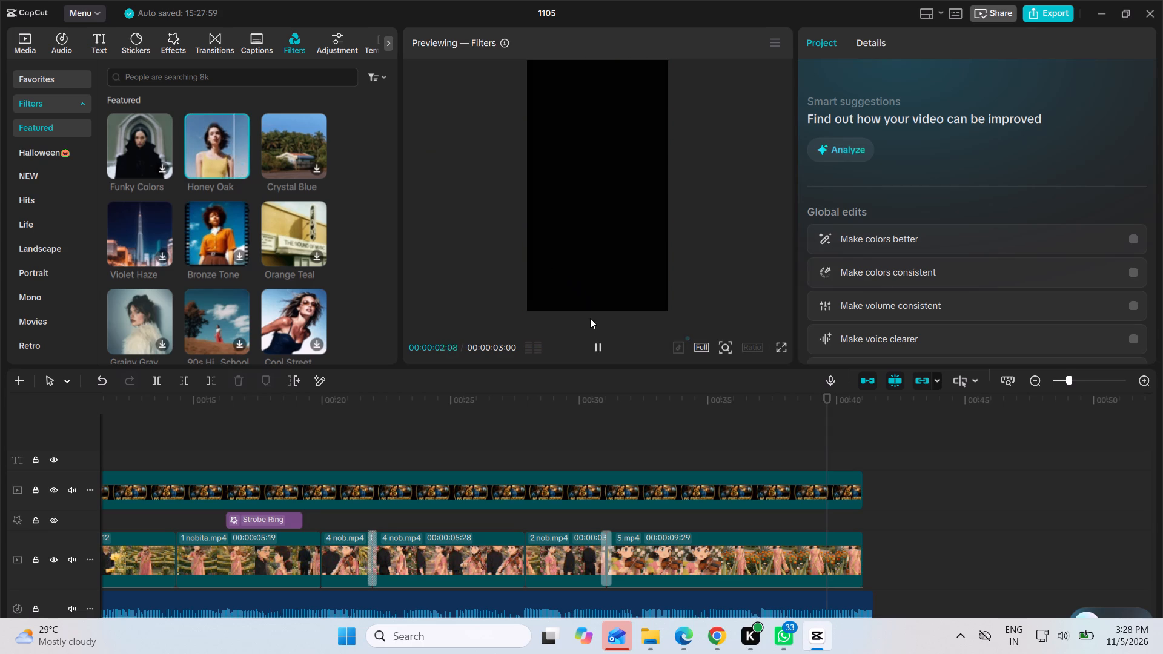
click(596, 354)
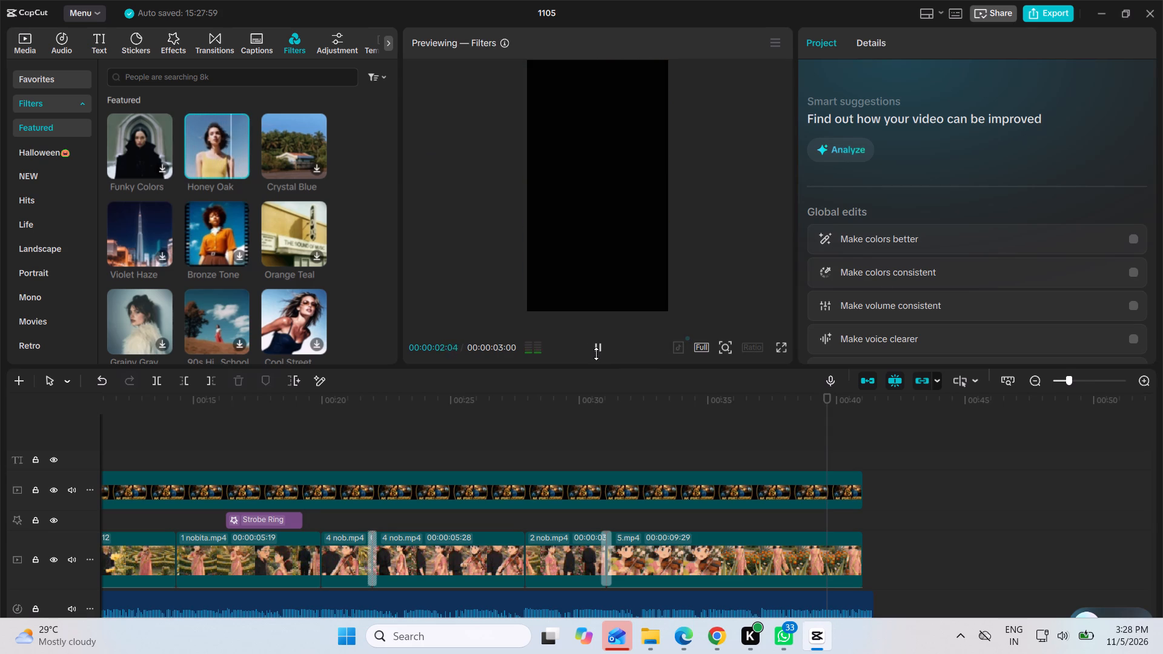
click(596, 354)
click(604, 352)
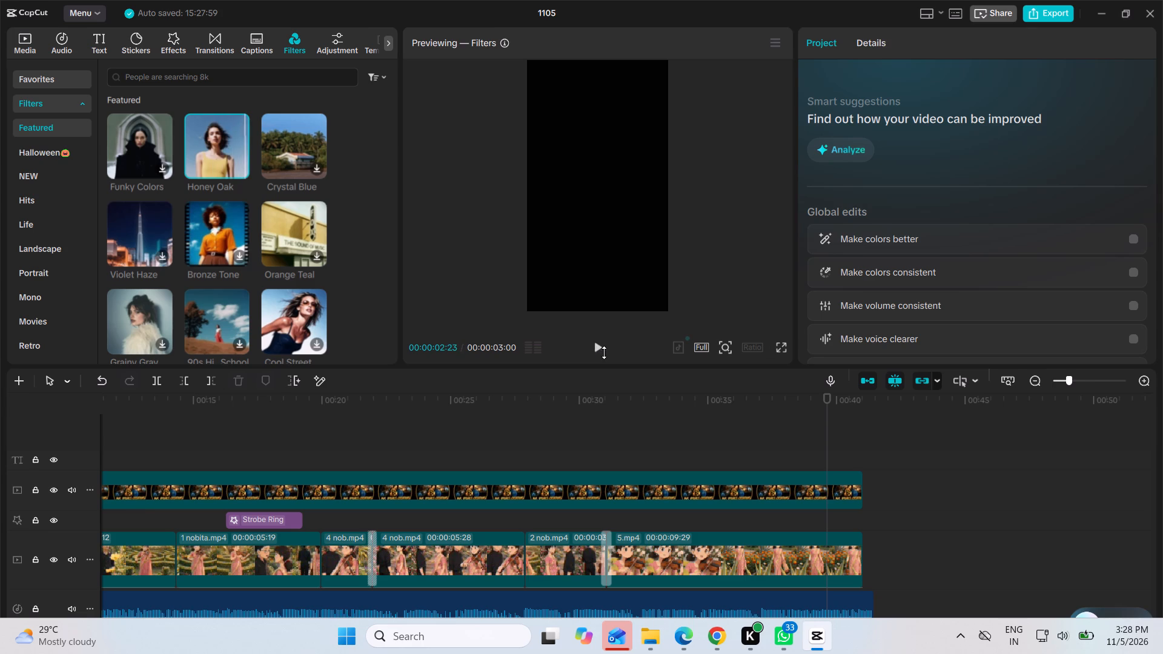
click(604, 352)
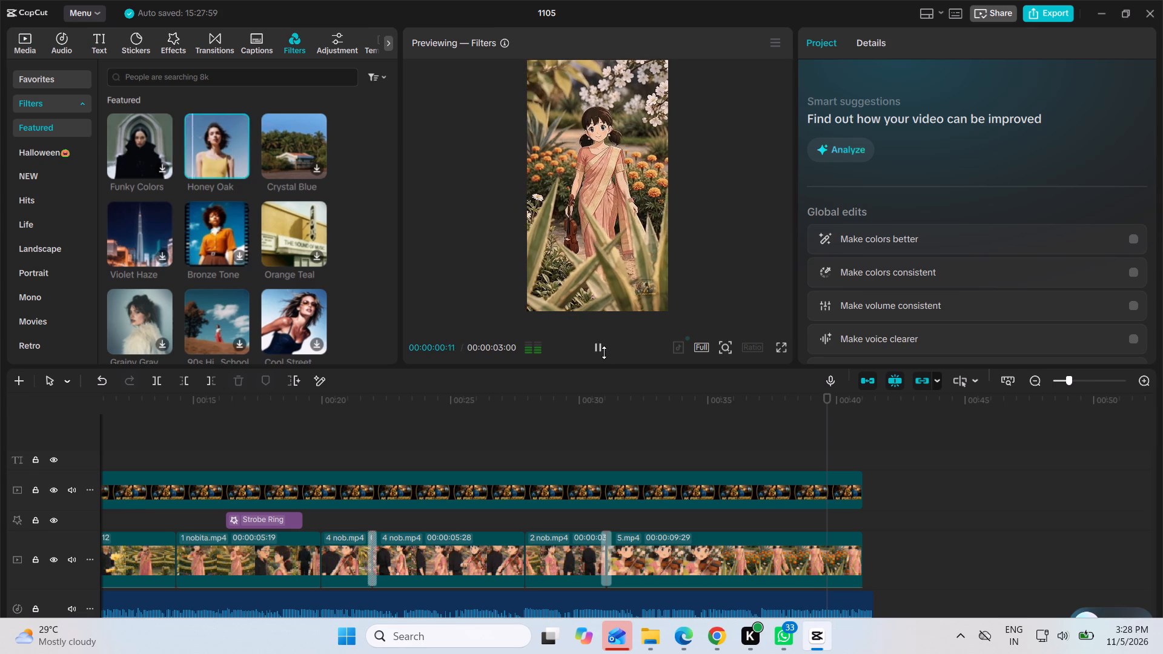
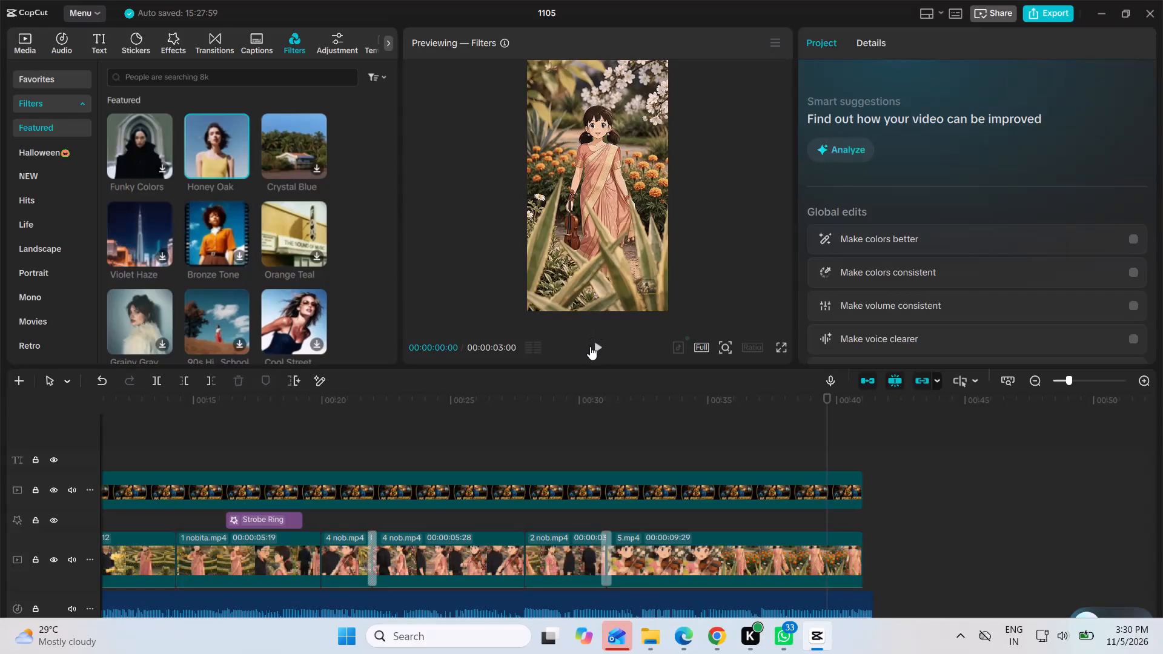
Play the Honey Oak filter preview again.
click(594, 347)
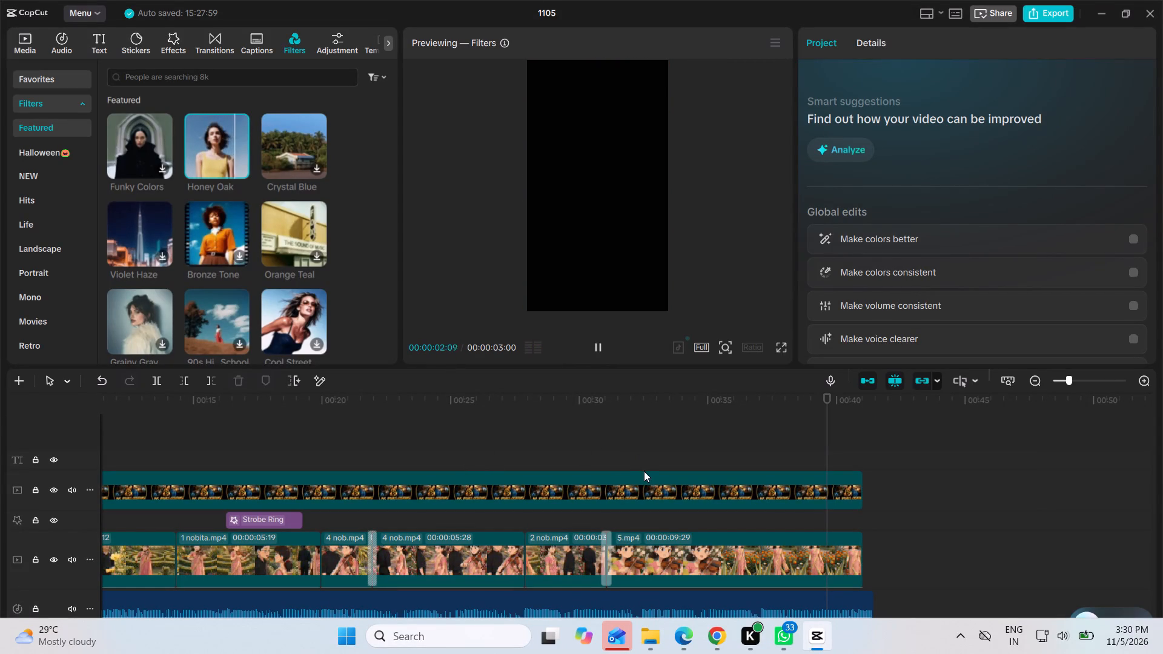
Return the playhead to the start of the timeline and play the whole reel from 00:00:00:00 to review it.
click(142, 560)
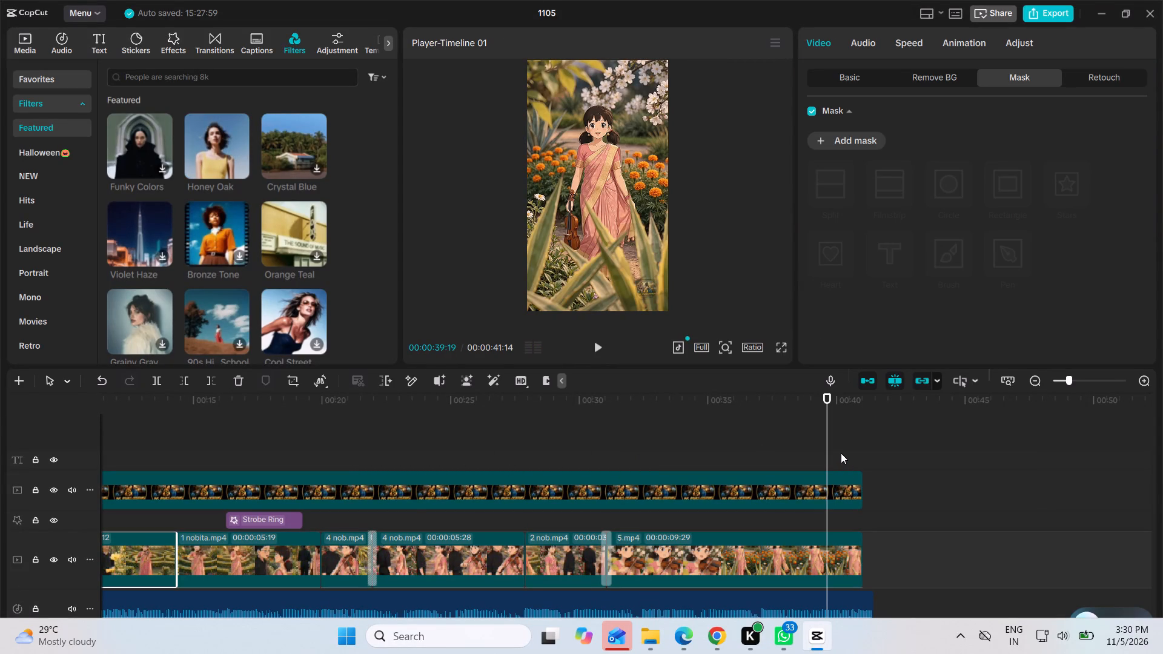
drag(829, 451, 0, 449)
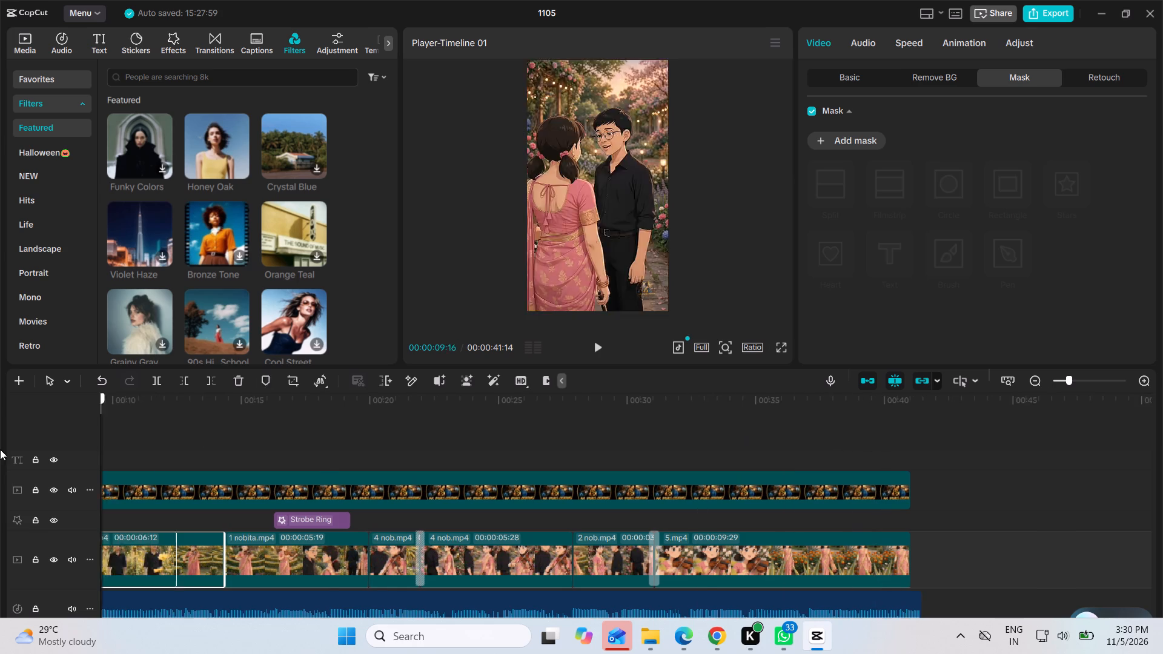
drag(0, 449, 0, 455)
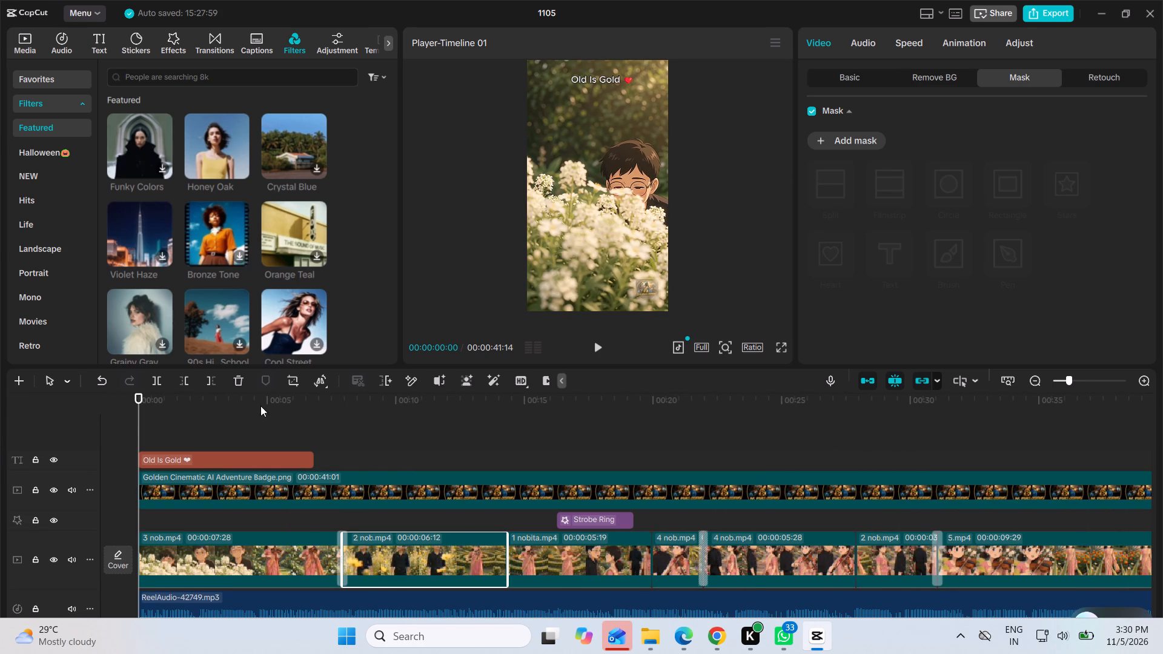
click(605, 372)
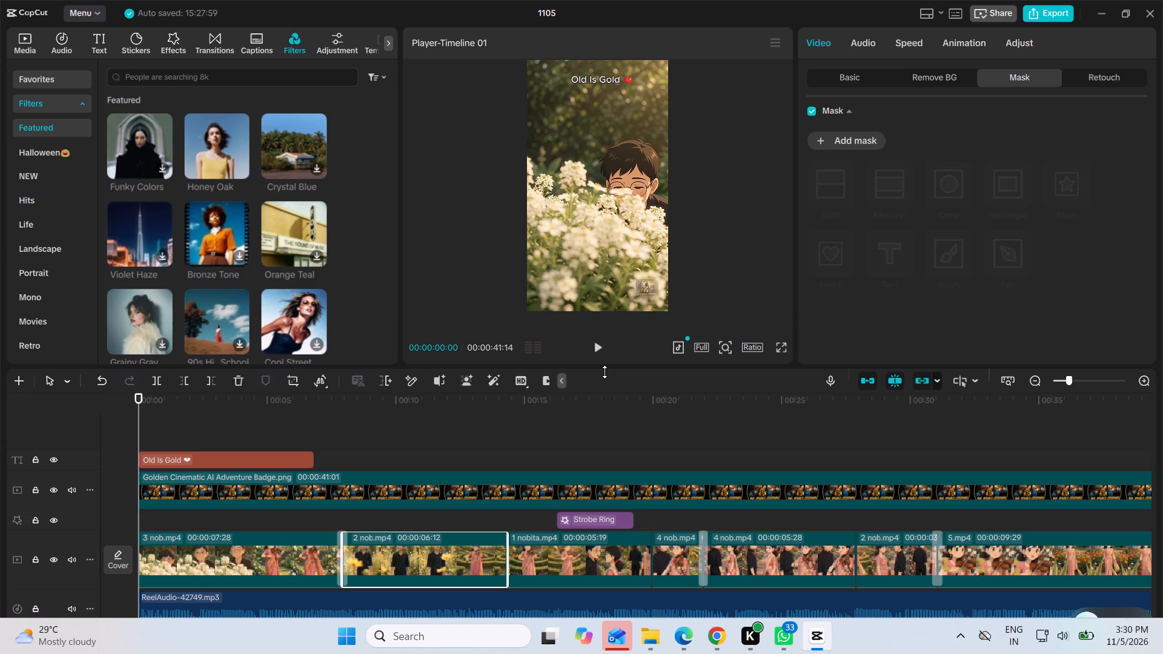
click(605, 372)
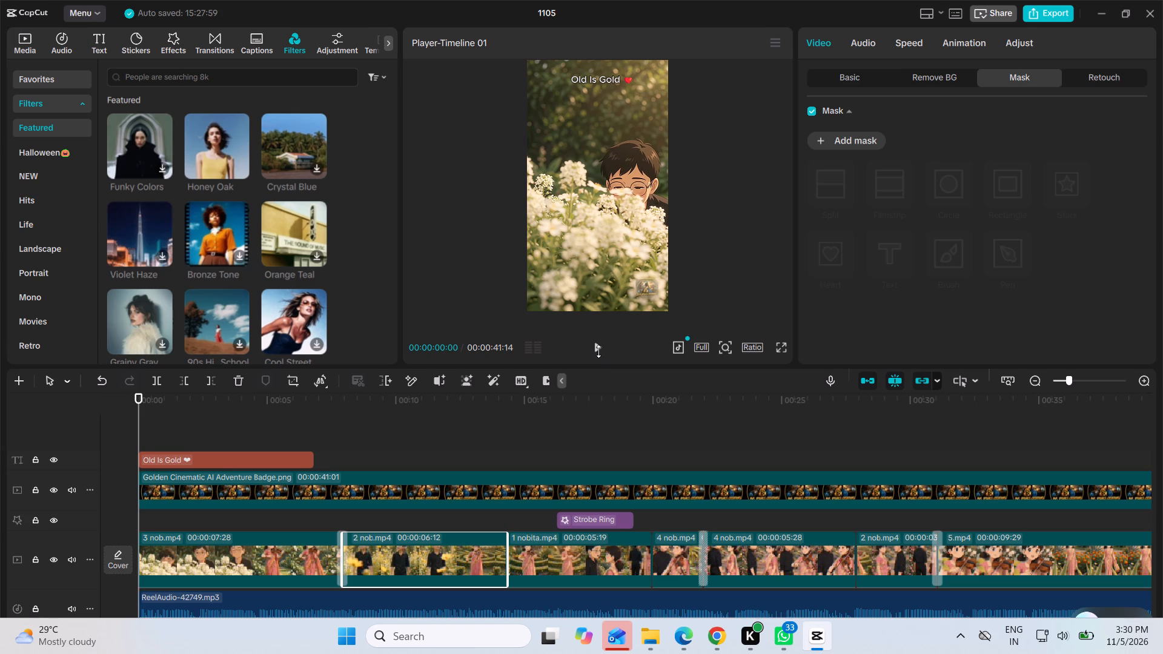
click(598, 351)
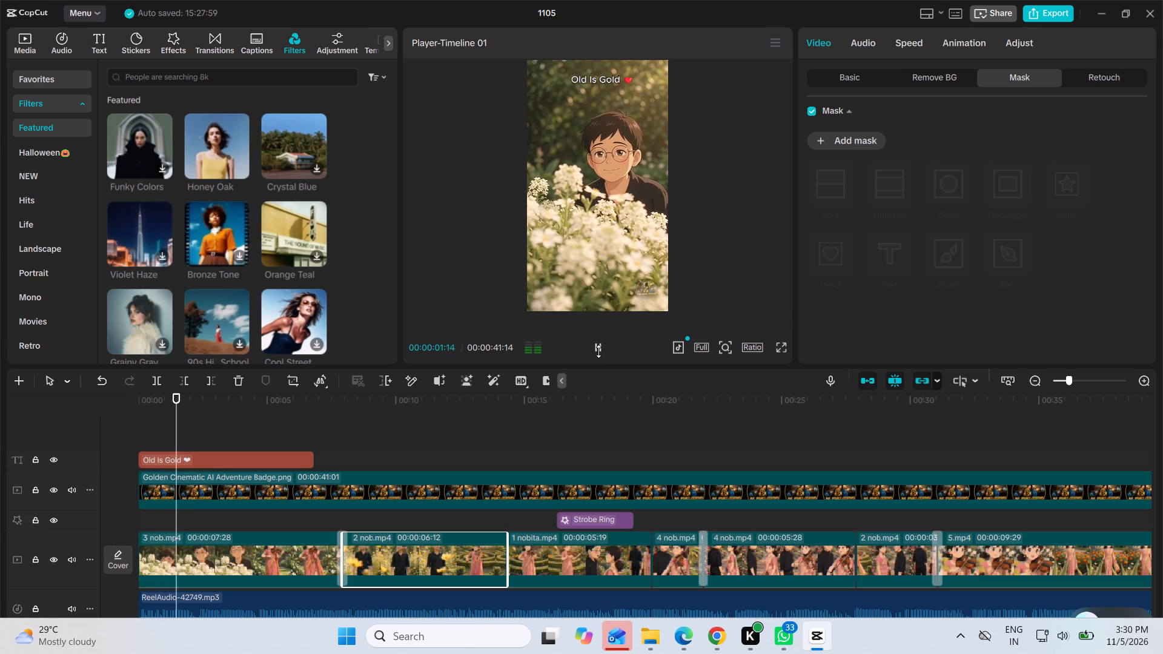
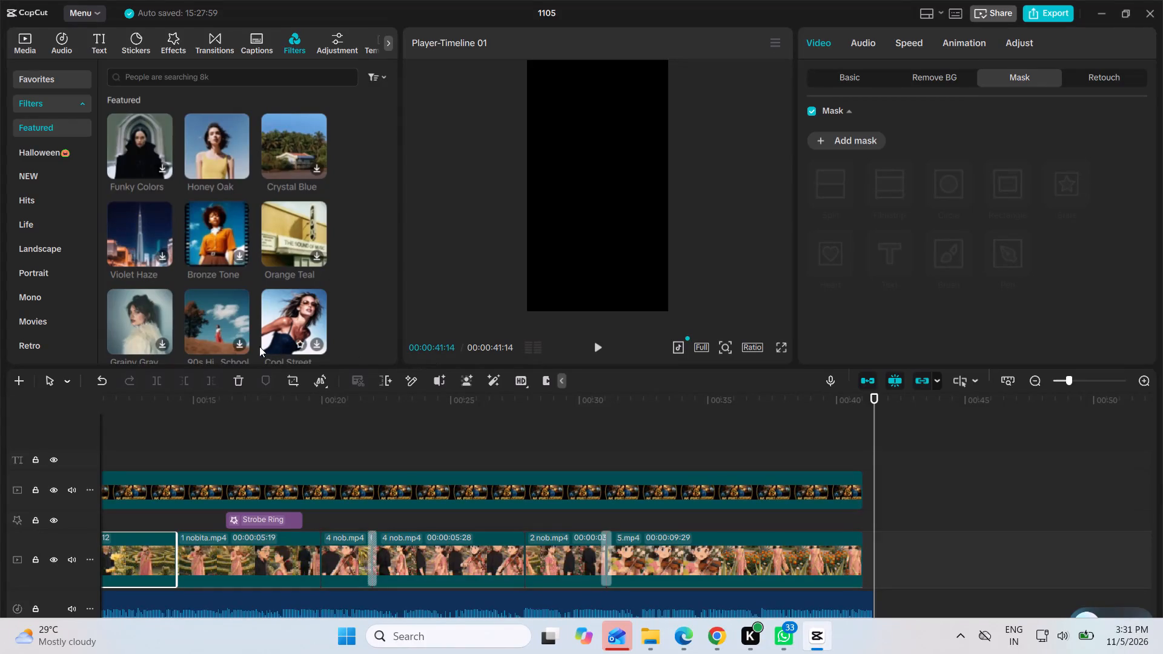
Download the Cool Street filter from the Featured filters.
click(313, 346)
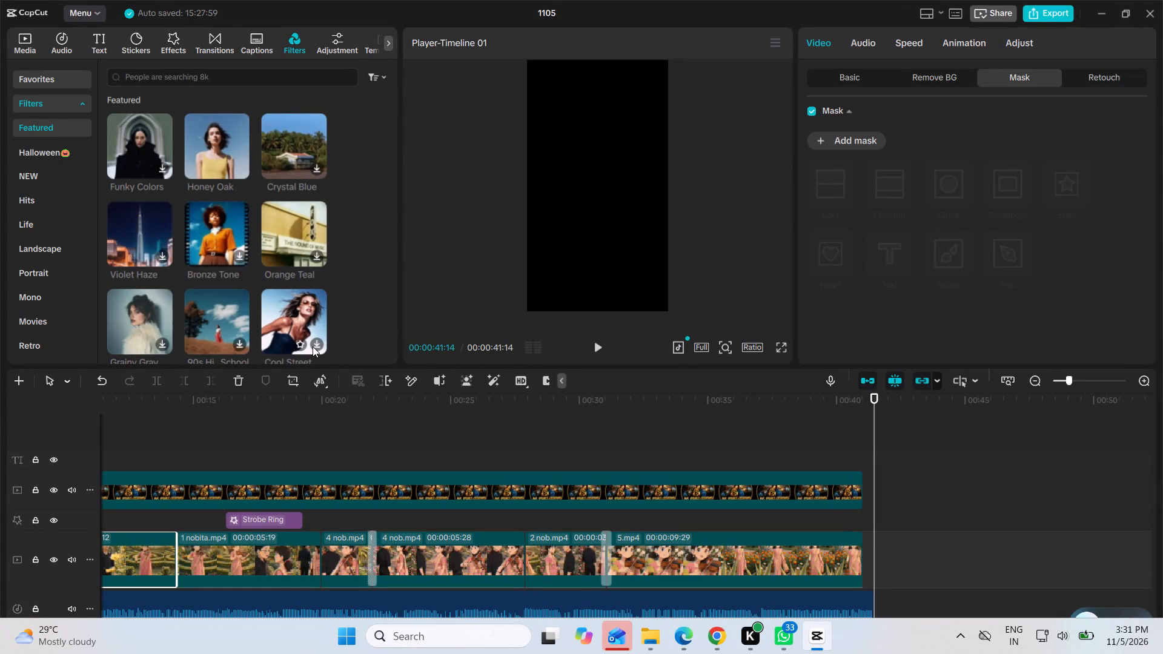